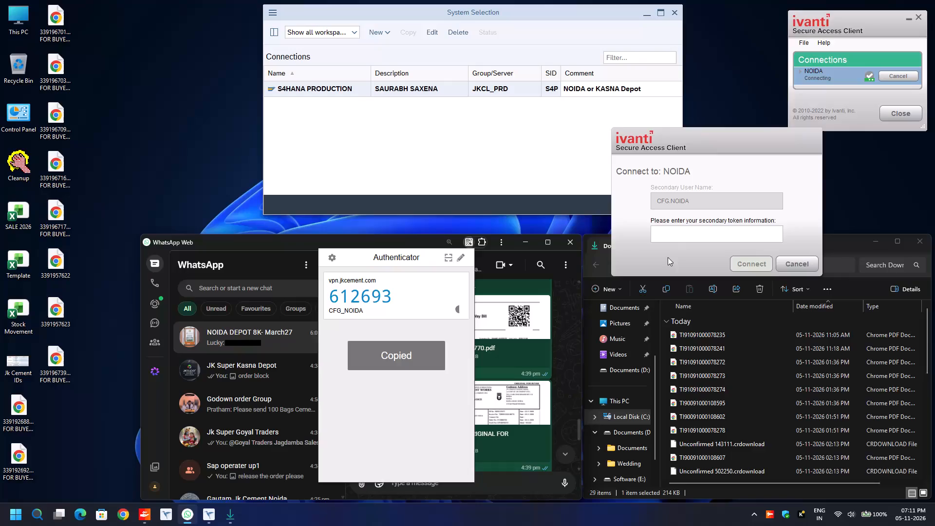
# Switch to the Ivanti Secure Access Client prompt for NOIDA and make its secondary token field ready for entry.
pyautogui.click(673, 235)
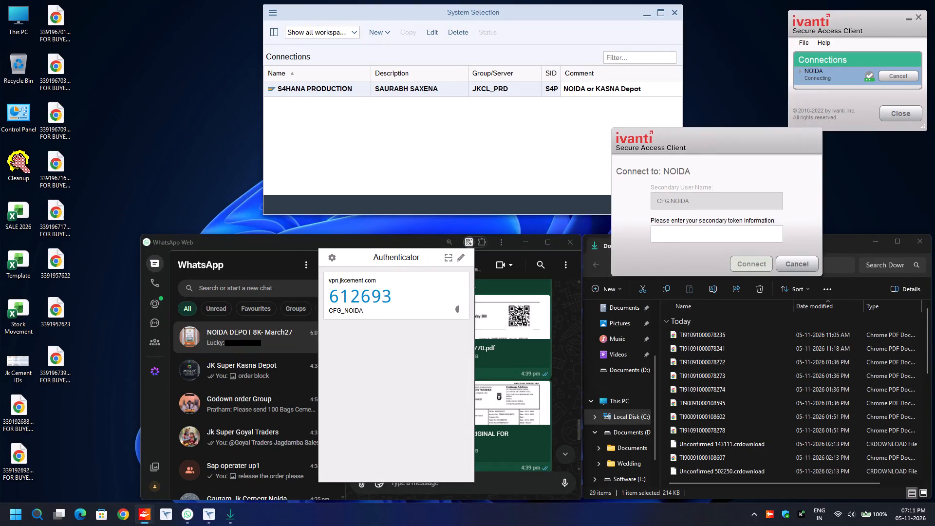
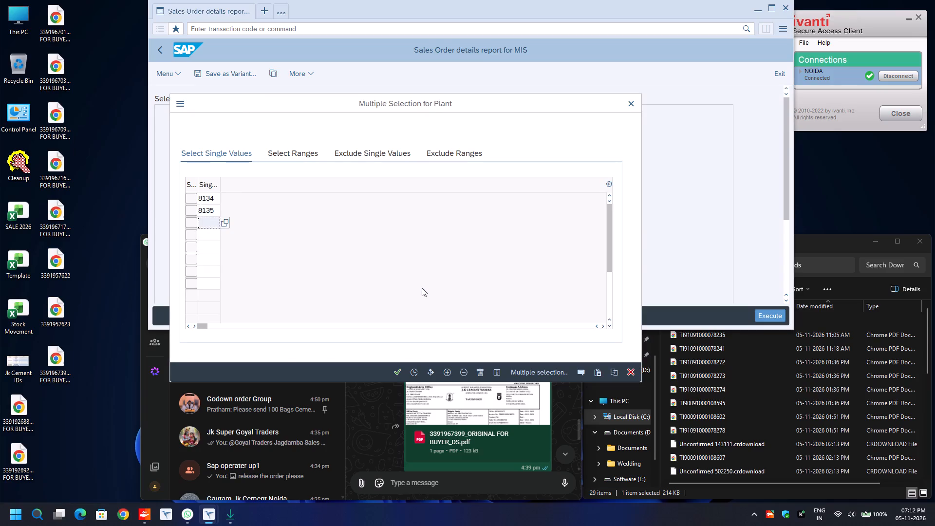
# Apply the plant selection of 8134 and 8135 and run the Sales Order details report.
pyautogui.press('F8')
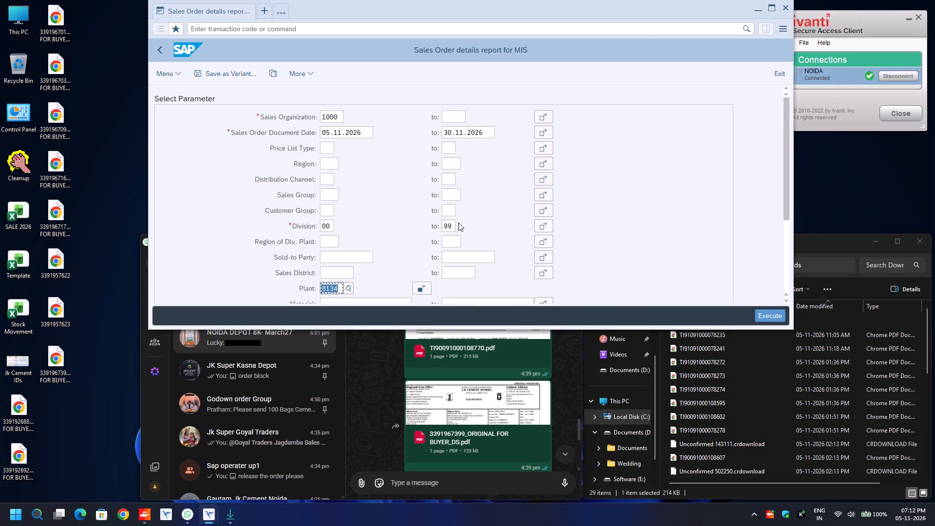
pyautogui.press('F8')
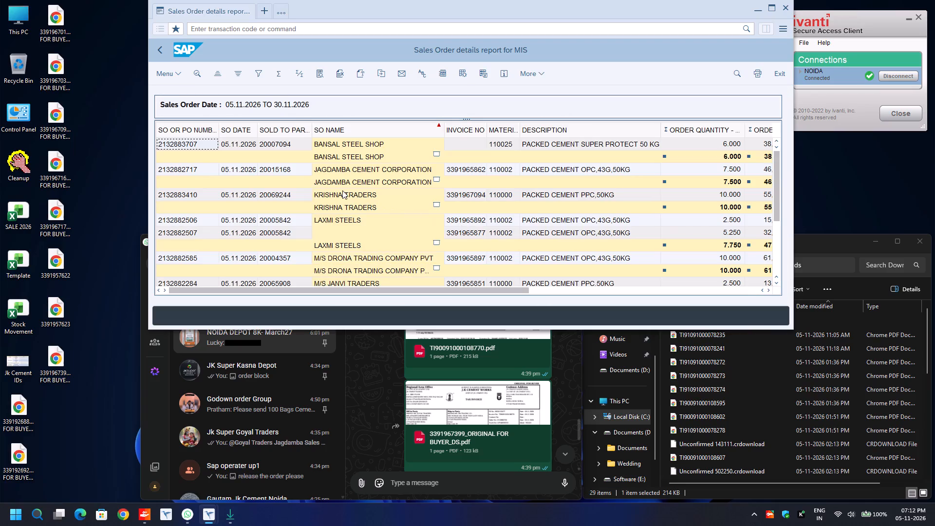
pyautogui.click(199, 142)
pyautogui.hotkey('ctrl', 'y')
pyautogui.hotkey('ctrl', 'c')
pyautogui.hotkey('ctrl', 'n')
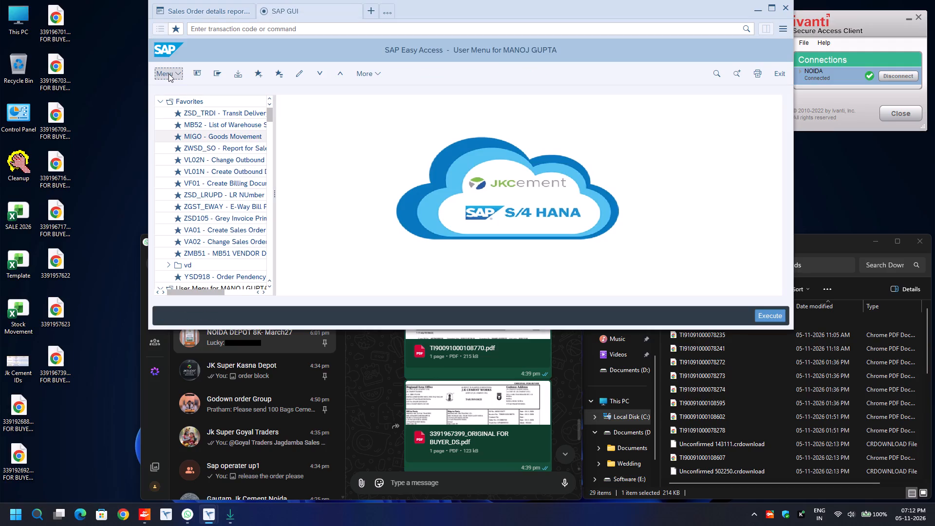
pyautogui.click(214, 157)
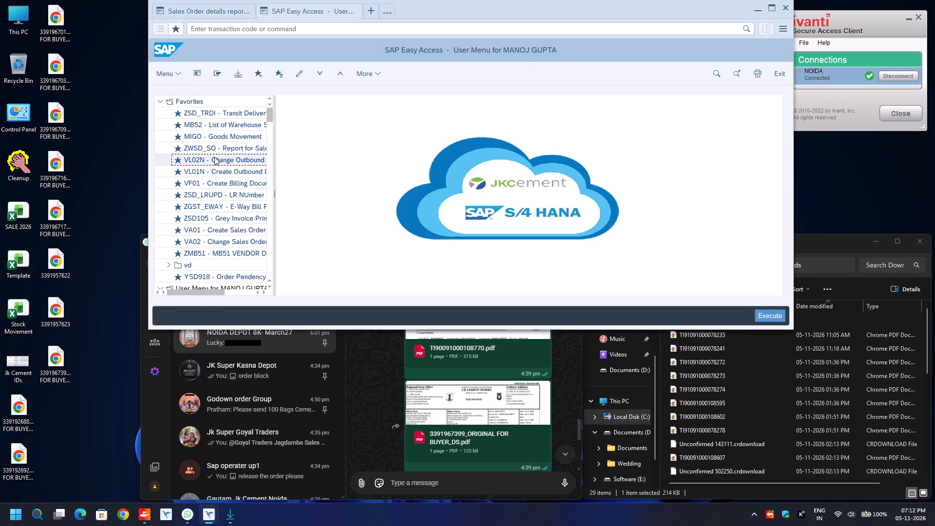
pyautogui.press('Down')
pyautogui.press('Return')
pyautogui.hotkey('ctrl', 'v')
pyautogui.press('Up')
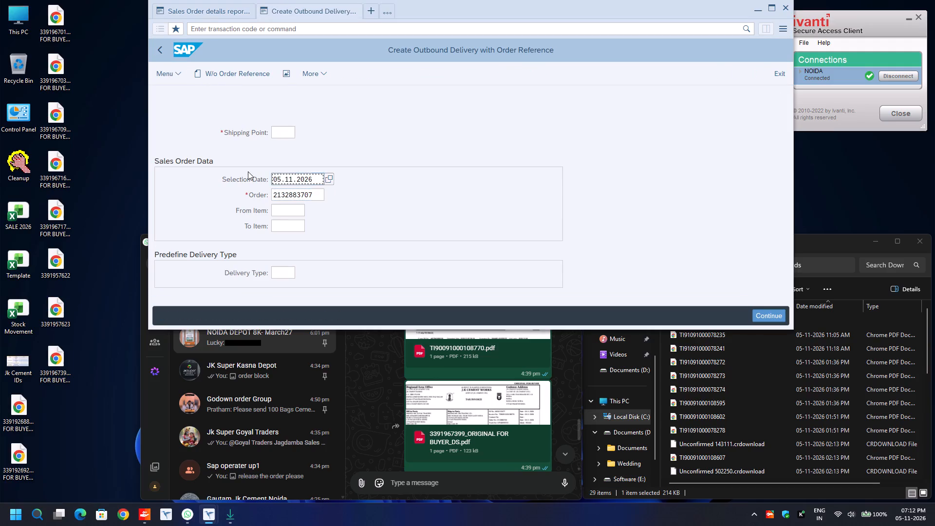
pyautogui.press('Up')
pyautogui.write('8135')
pyautogui.press('Return')
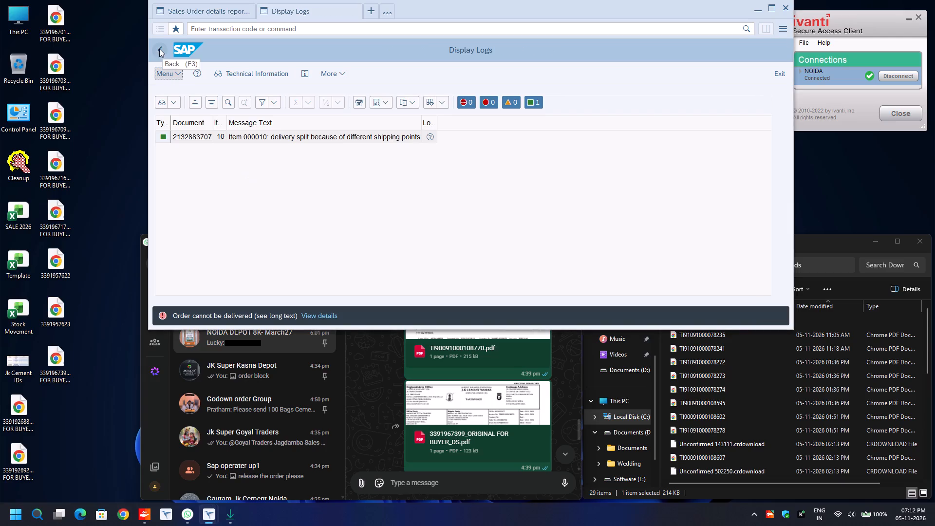
# Return from the log, change the shipping point to 8134 and continue to the delivery overview.
pyautogui.press('Escape')
pyautogui.press('Up')
pyautogui.press('Up')
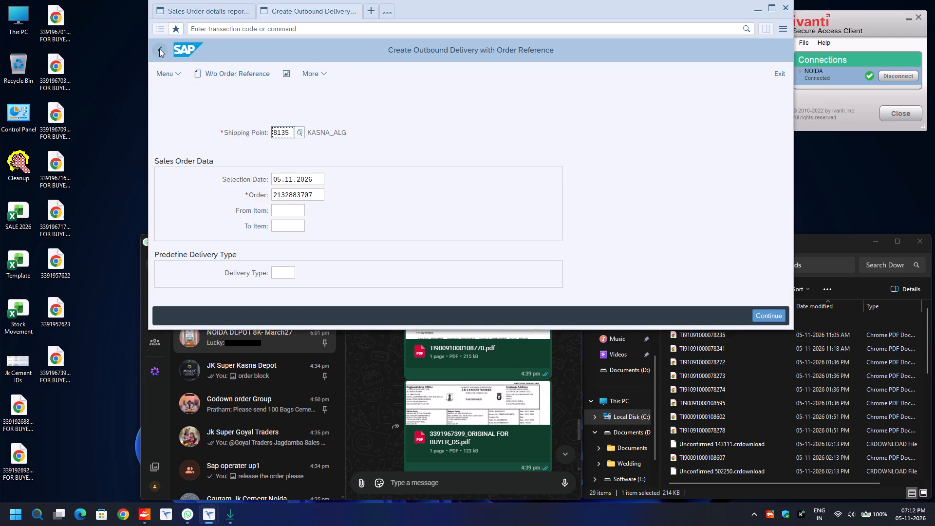
pyautogui.press('BackSpace')
pyautogui.press('4')
pyautogui.press('Return')
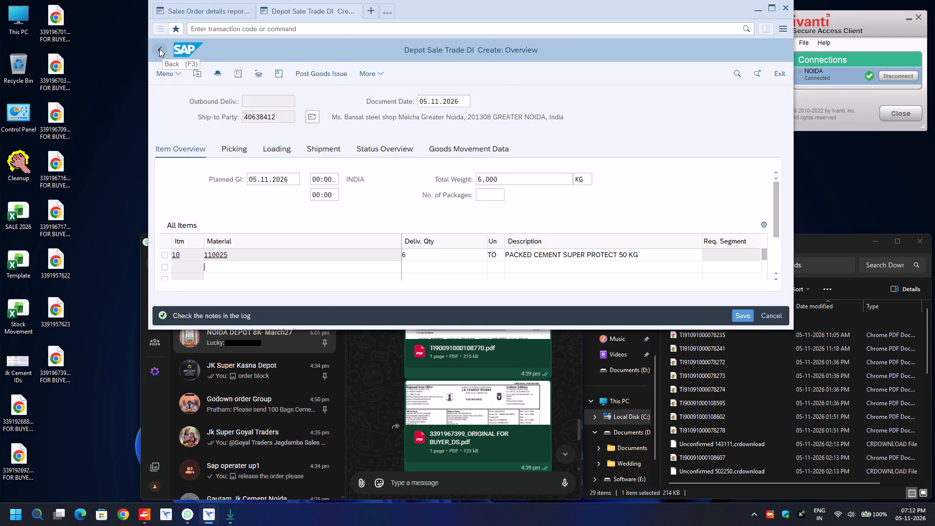
# In the picking data, set the picked quantity of item 10 to 6.
pyautogui.click(234, 149)
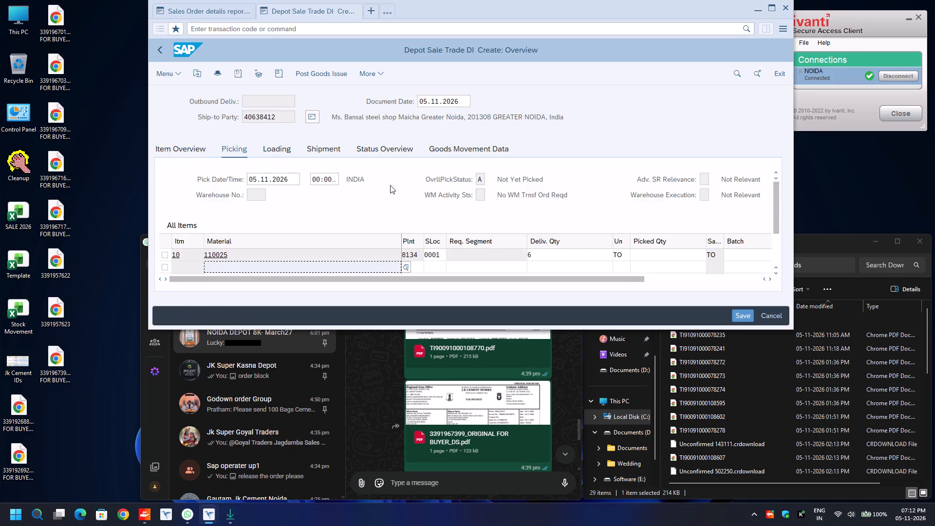
pyautogui.click(652, 252)
pyautogui.press('6')
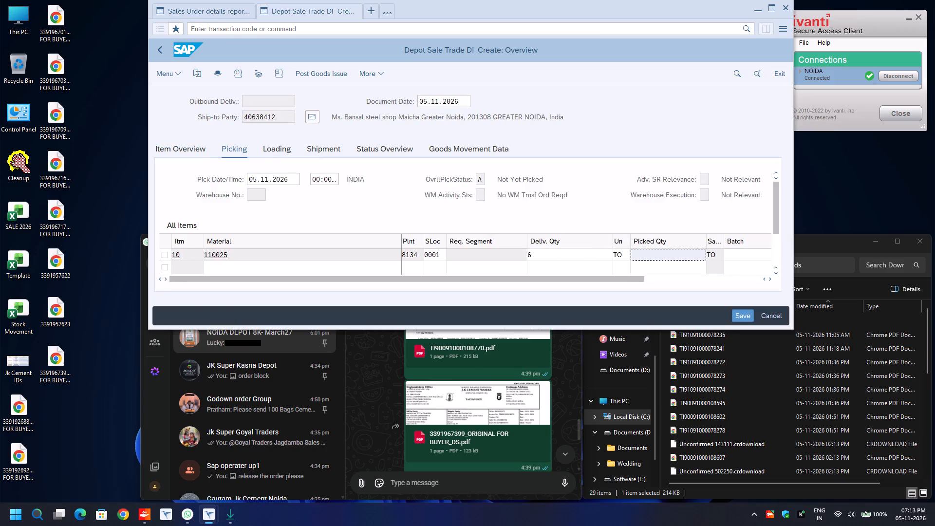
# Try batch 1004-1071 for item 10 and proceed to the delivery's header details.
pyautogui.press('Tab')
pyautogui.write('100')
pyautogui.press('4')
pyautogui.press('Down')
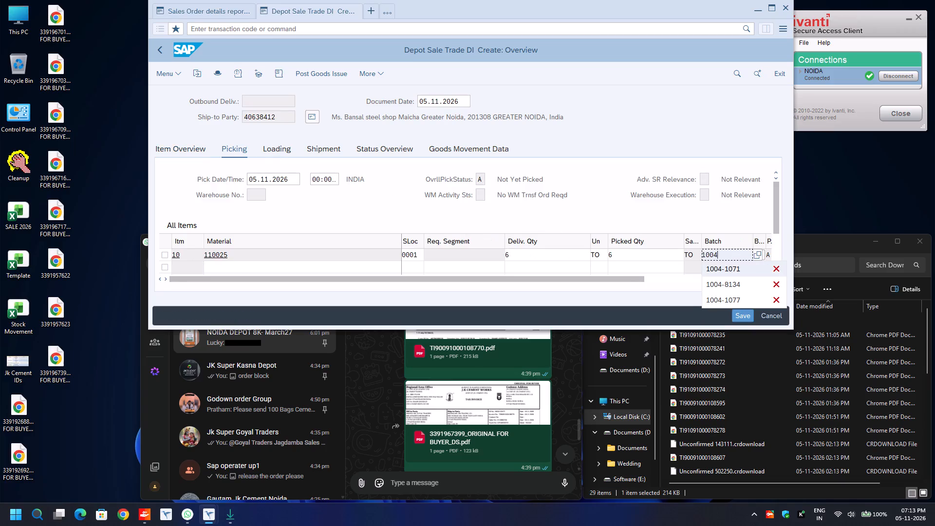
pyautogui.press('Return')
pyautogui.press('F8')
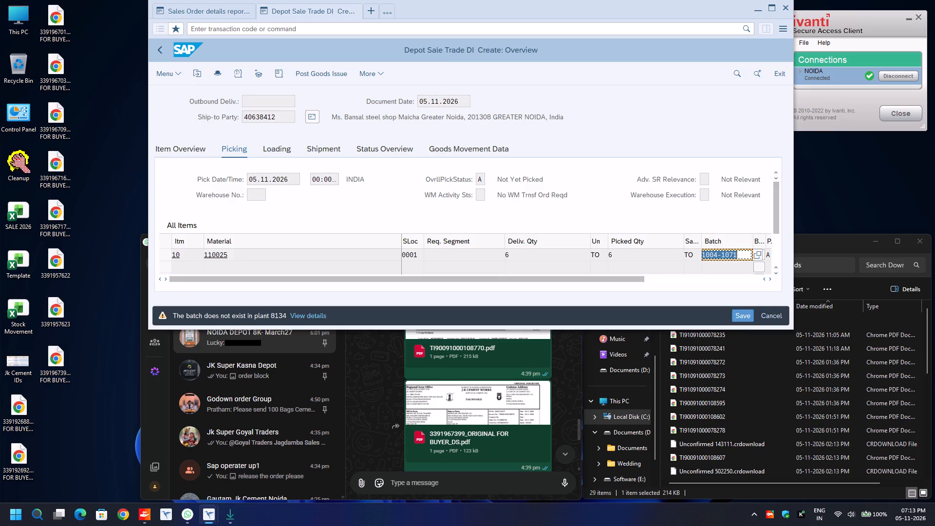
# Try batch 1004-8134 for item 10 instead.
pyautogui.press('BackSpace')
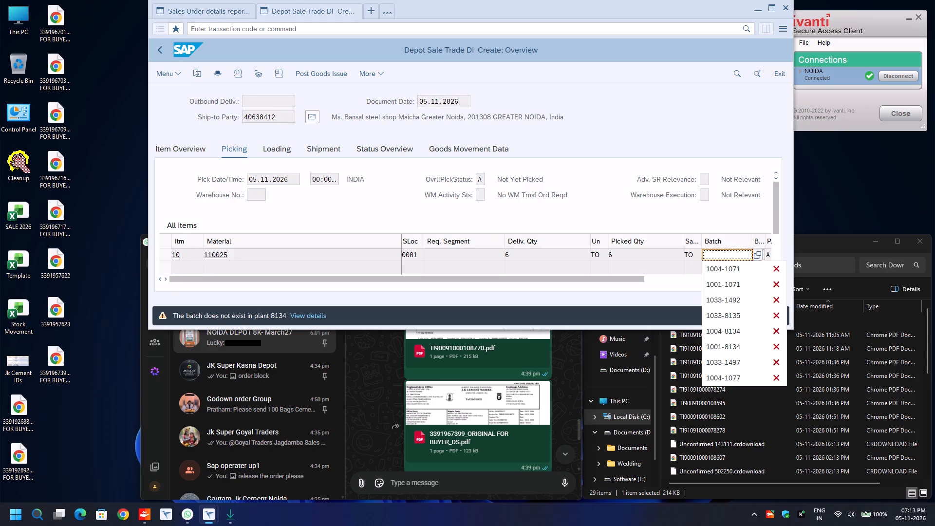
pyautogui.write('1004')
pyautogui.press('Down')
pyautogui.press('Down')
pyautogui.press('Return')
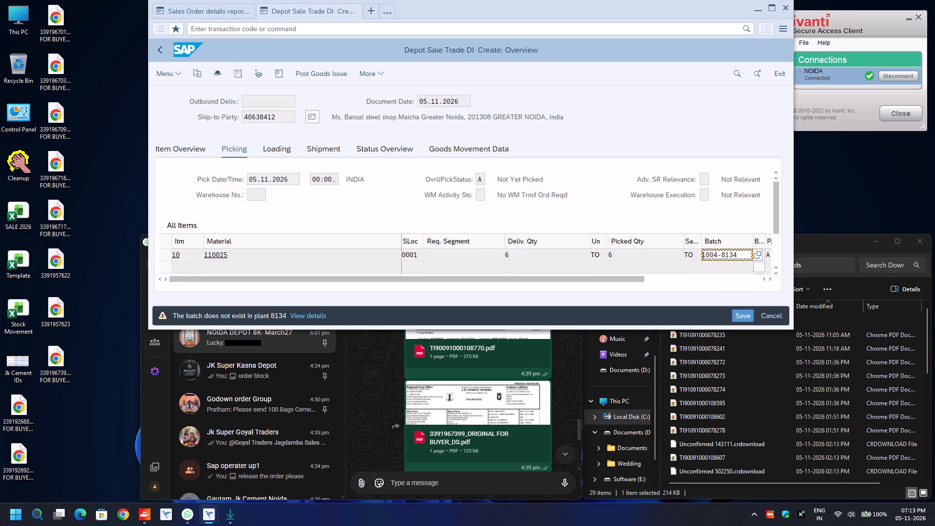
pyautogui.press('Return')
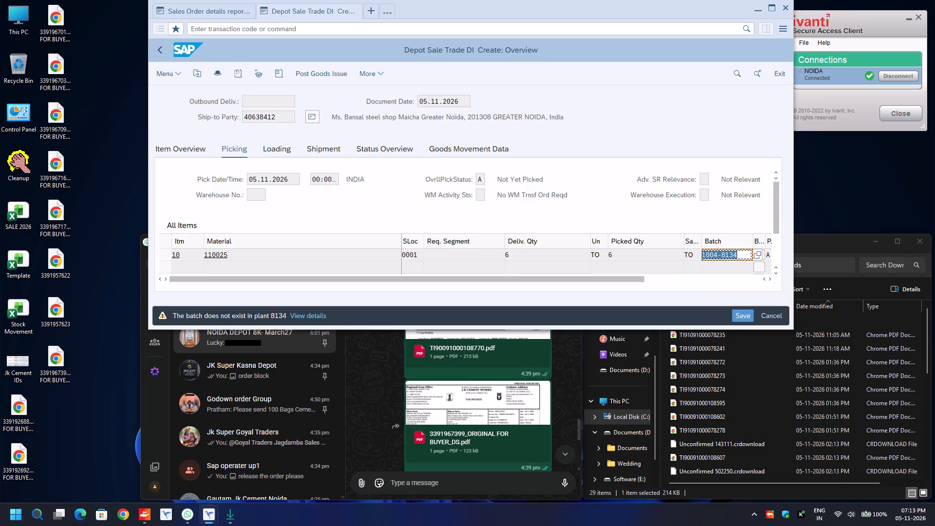
# Set the batch of item 10 to 1001-8134 and continue to the delivery's header details.
pyautogui.write('1001')
pyautogui.press('Down')
pyautogui.press('Down')
pyautogui.press('Return')
pyautogui.press('Return')
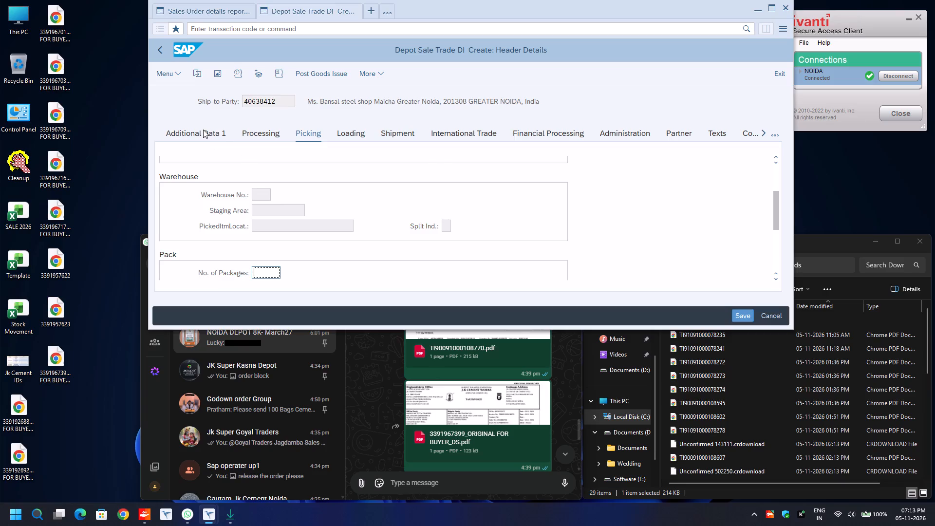
# In the header's Additional Data 1, set the transport mode to ROAD.
pyautogui.click(203, 130)
pyautogui.click(337, 177)
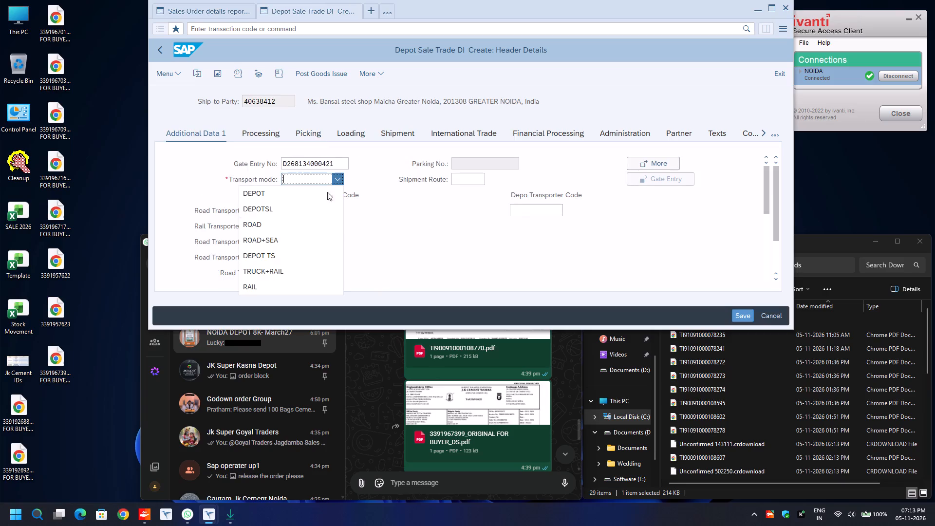
pyautogui.click(303, 224)
# Fill in the factory transporter code for Road Transporter1 from the previously used entries and confirm the header data.
pyautogui.click(295, 211)
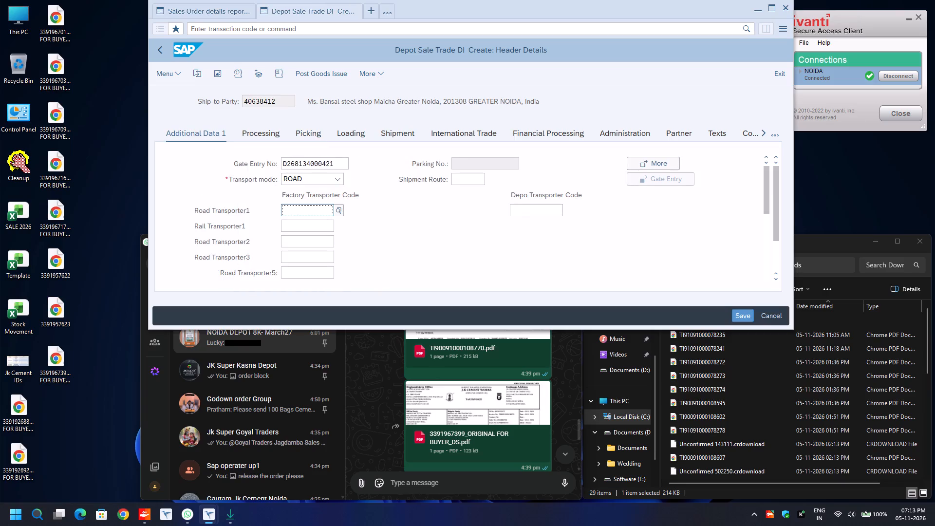
pyautogui.press('BackSpace')
pyautogui.press('Down')
pyautogui.press('Return')
pyautogui.press('Return')
# Set the mandatory Transport Mode in the E-Way Bill data to road.
pyautogui.write('ro')
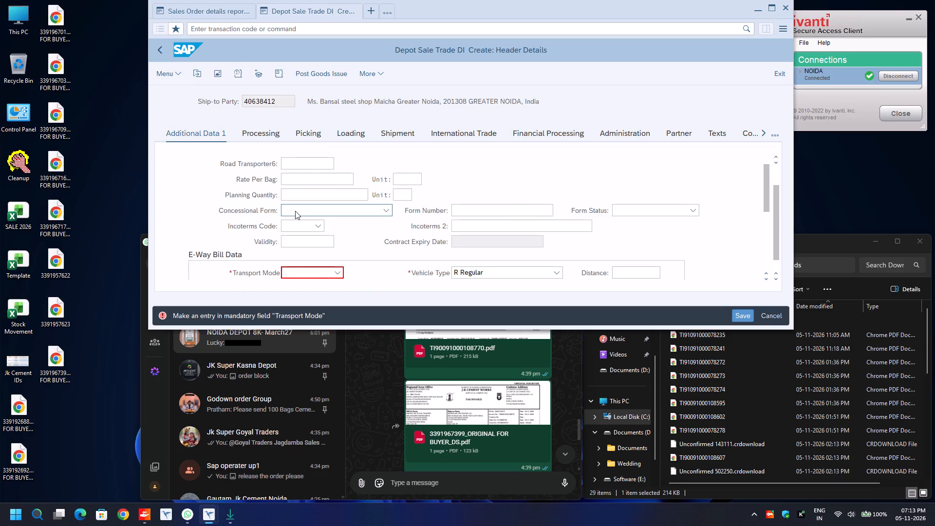
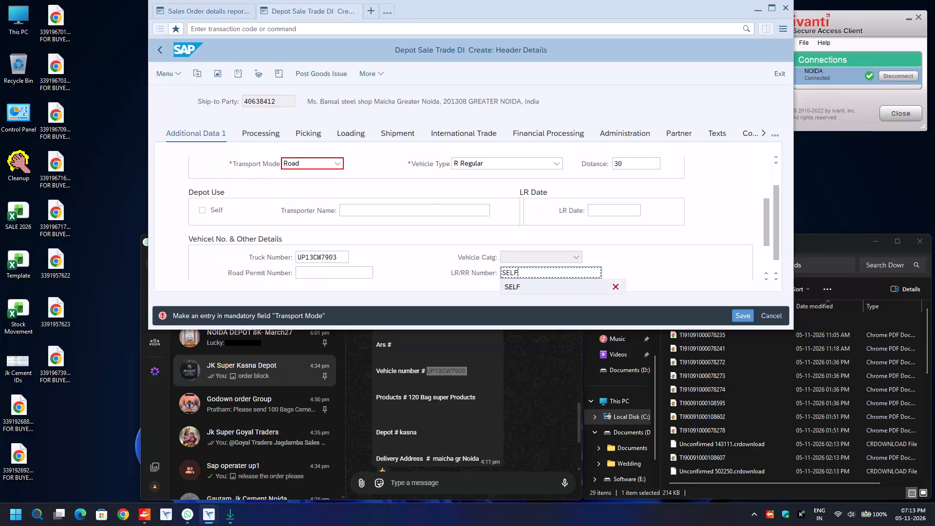
# Set the delivery's shipment route to ROUTE and post the goods issue.
pyautogui.click(397, 132)
pyautogui.click(251, 272)
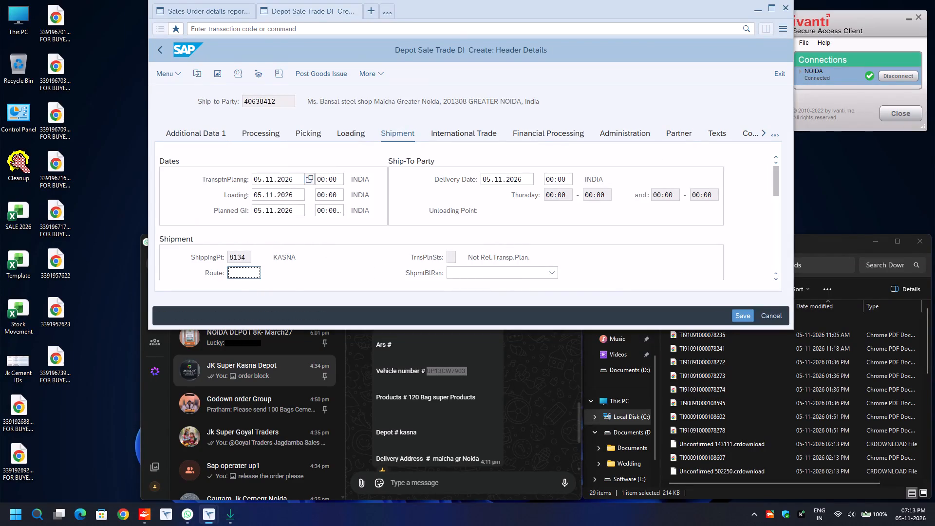
pyautogui.press('BackSpace')
pyautogui.press('Down')
pyautogui.press('Return')
pyautogui.moveTo(312, 72); pyautogui.dragTo(321, 74)
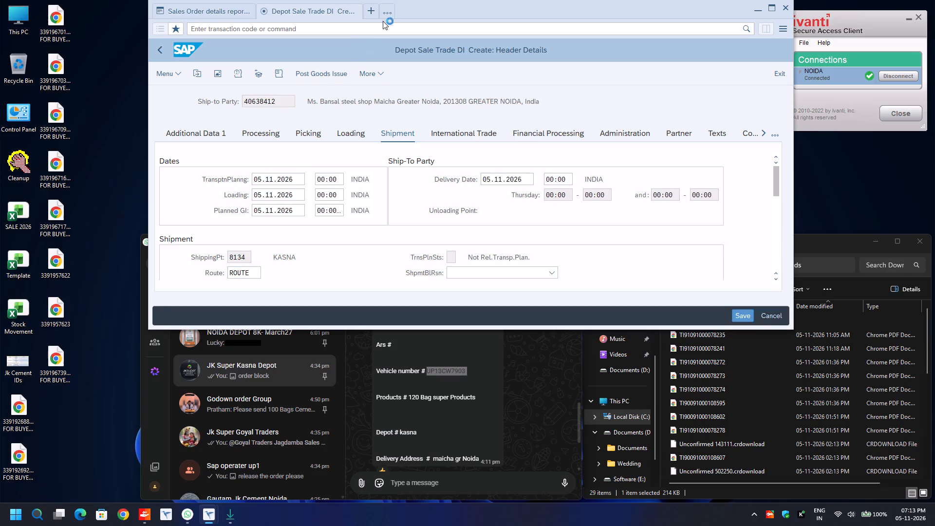
# Open the ZGST_EWAY e-document transaction from the favorites in a new session.
pyautogui.click(367, 11)
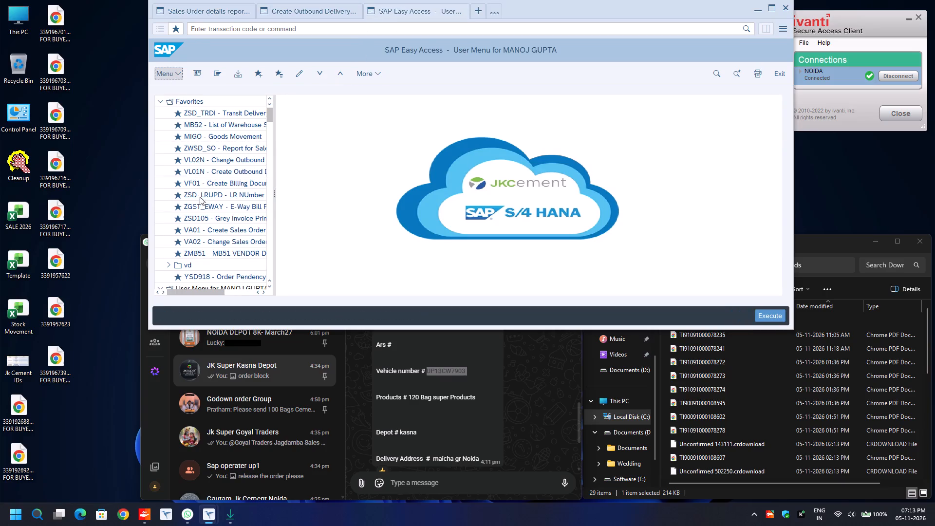
pyautogui.click(202, 206)
pyautogui.press('Return')
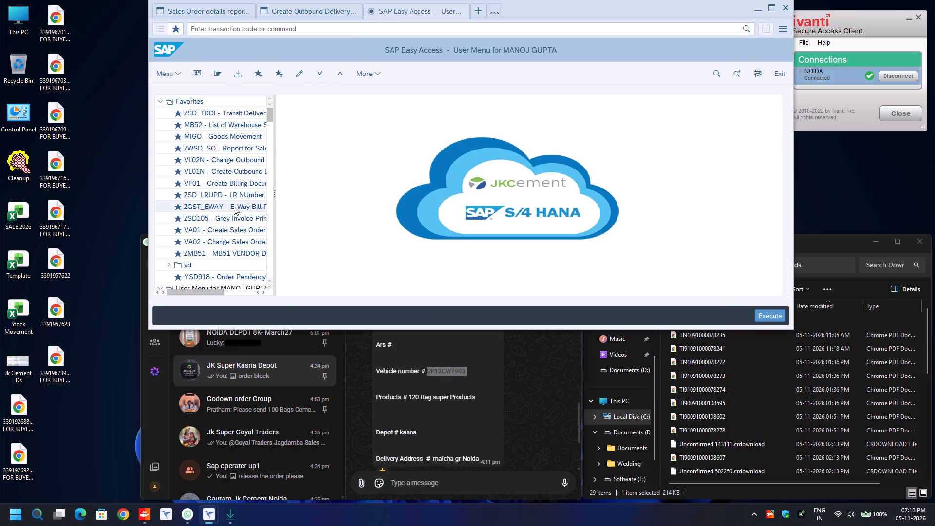
# Choose e-Invoice for Sales and Distribution, with sales organization 1000, plant 8134 and billing date 05.11.2026.
pyautogui.click(325, 132)
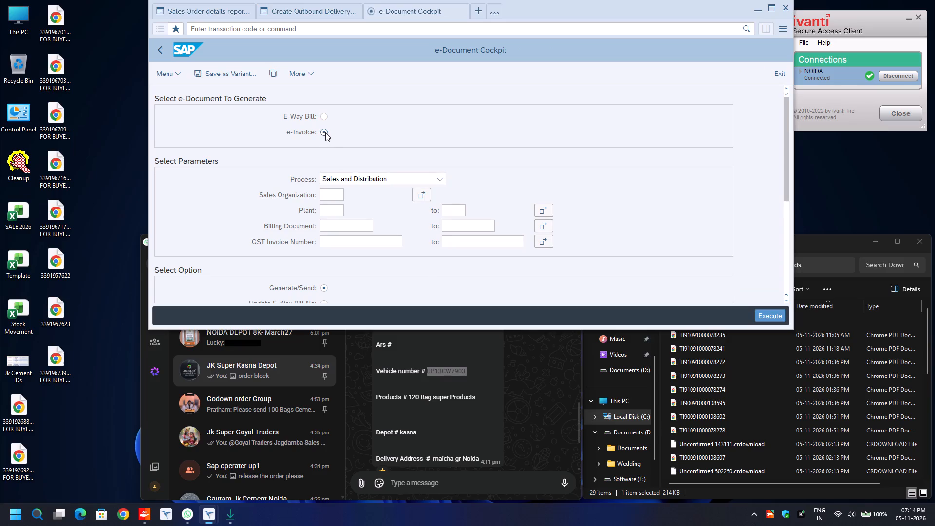
pyautogui.click(330, 176)
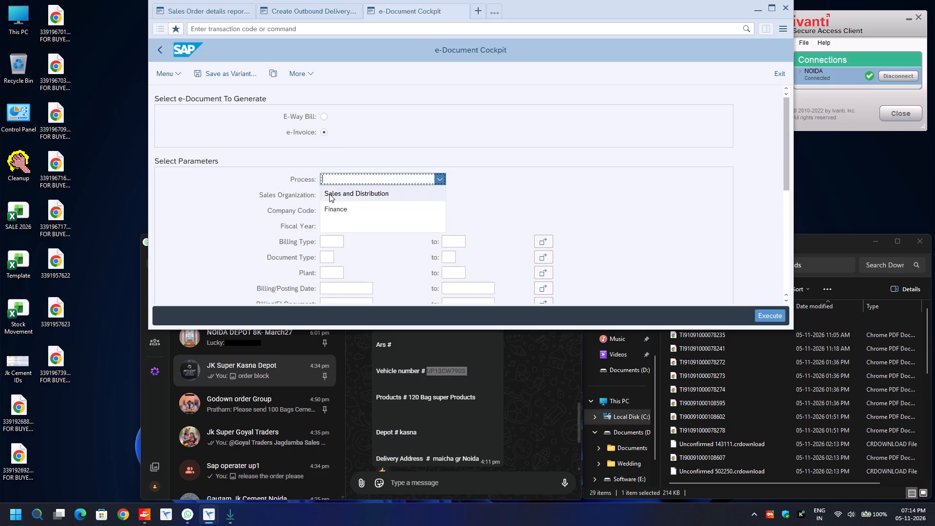
pyautogui.click(329, 194)
pyautogui.click(329, 194)
pyautogui.press('BackSpace')
pyautogui.press('Down')
pyautogui.press('Return')
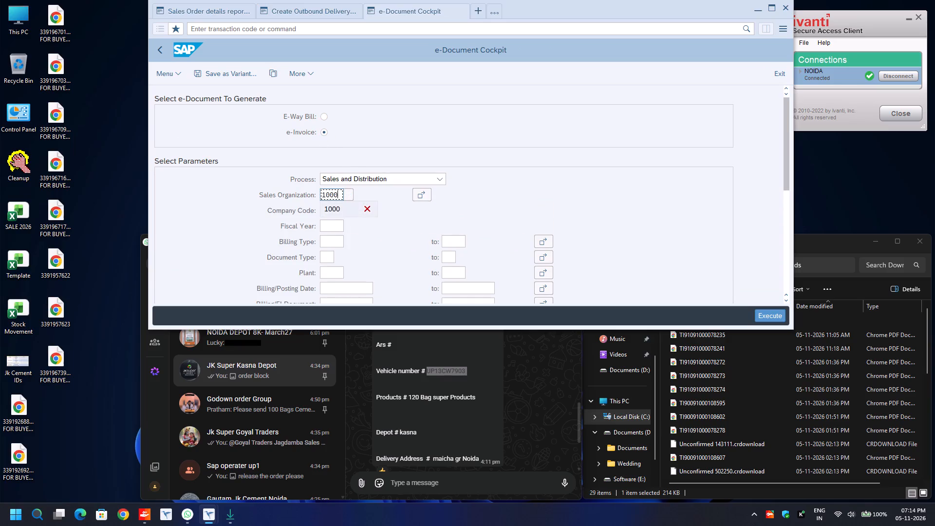
pyautogui.click(334, 273)
pyautogui.write('8134')
pyautogui.press('Return')
pyautogui.press('Down')
pyautogui.press('BackSpace')
pyautogui.press('Down')
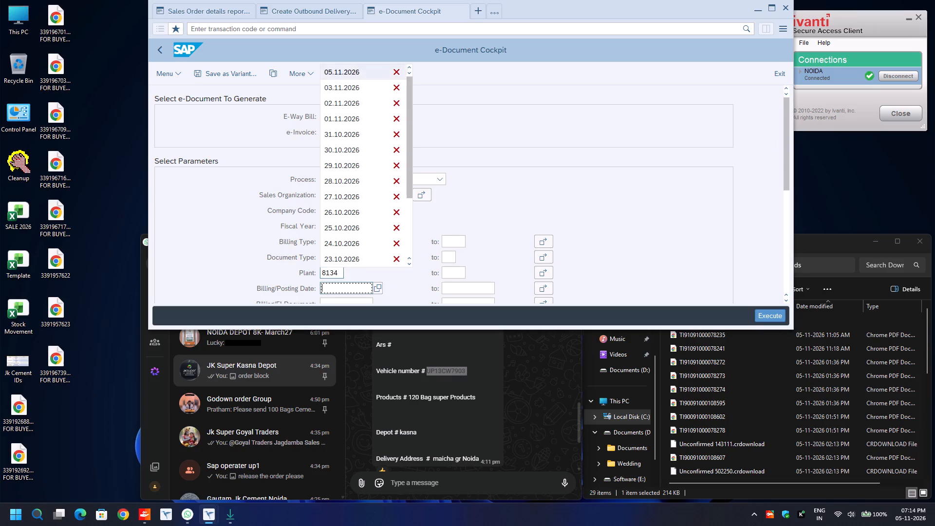
pyautogui.press('Return')
# Select Status Report and e-Invoice with E-Way Bill, and run the e-invoice status report.
pyautogui.scroll(-9, 334, 273)
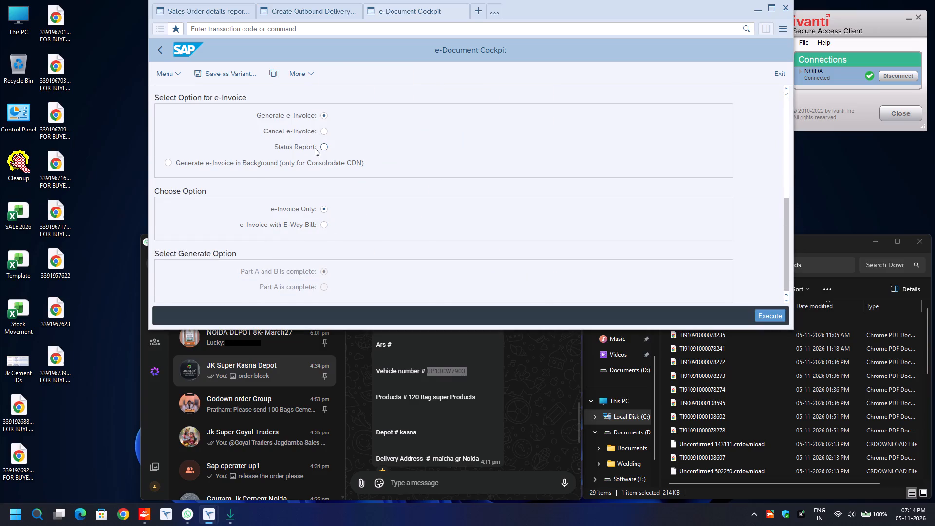
pyautogui.click(315, 148)
pyautogui.click(318, 226)
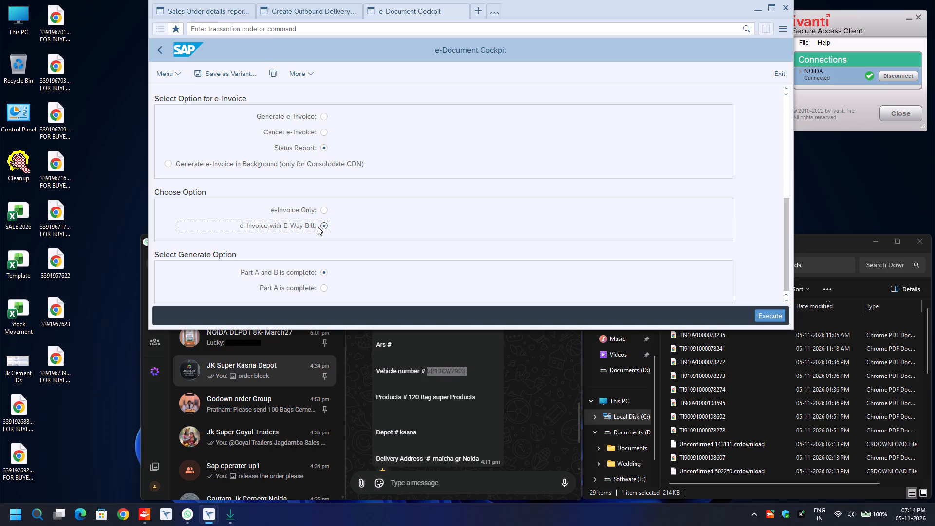
pyautogui.press('F8')
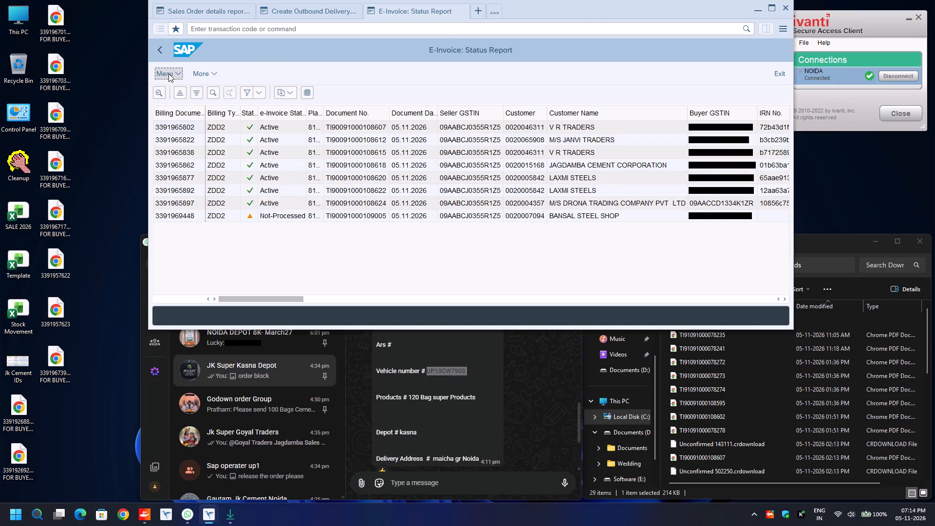
# Rerun the e-invoice status report twice, check the Bansal Steel Shop entry, and return to the selection parameters.
pyautogui.click(161, 49)
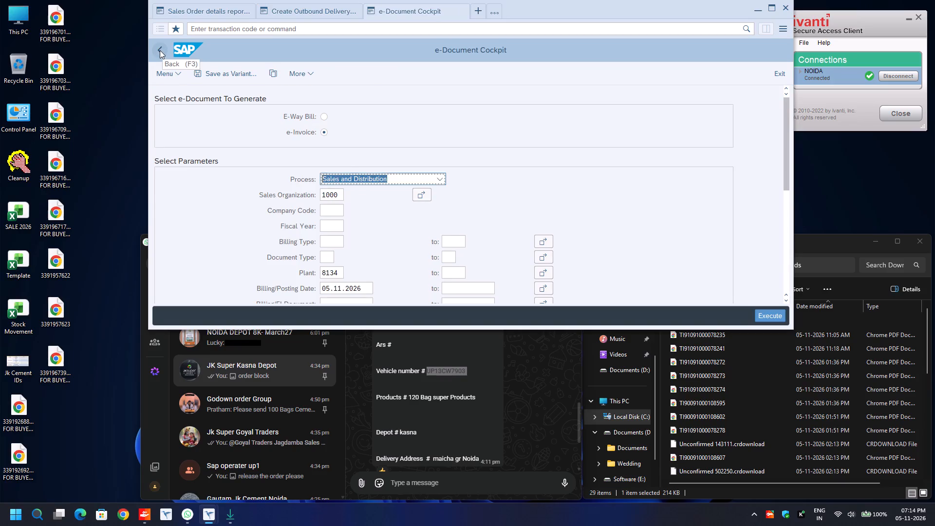
pyautogui.press('F8')
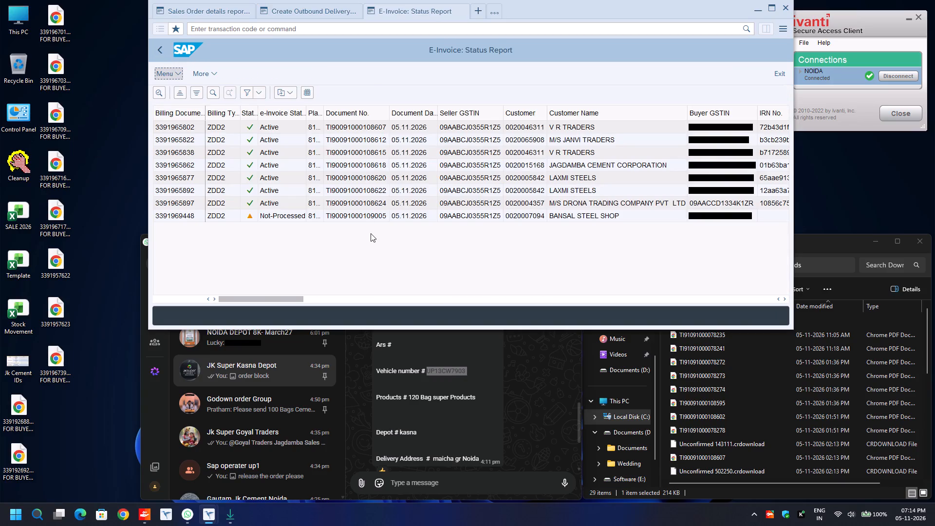
pyautogui.click(161, 50)
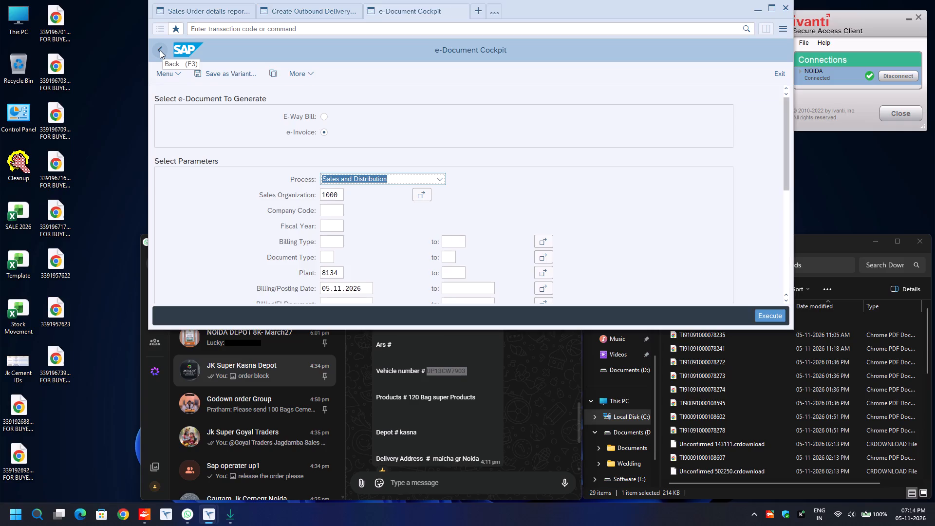
pyautogui.press('F8')
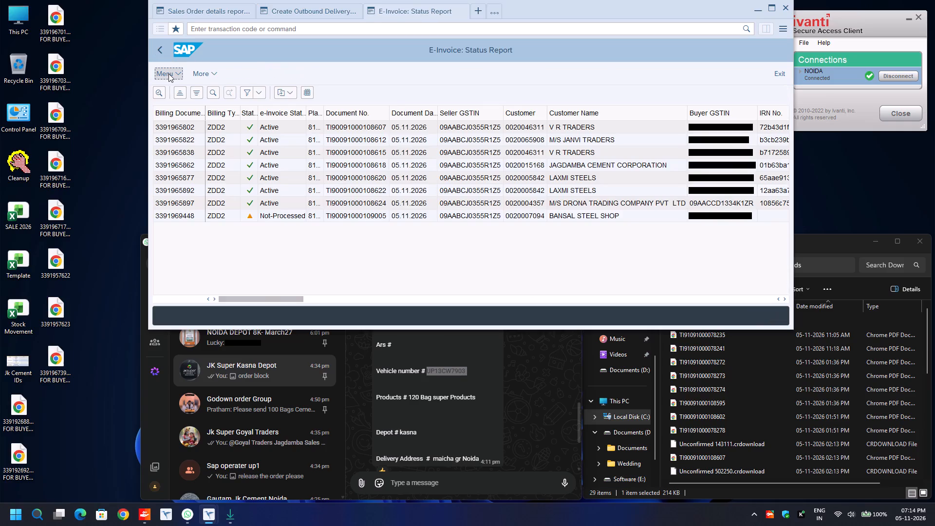
pyautogui.click(176, 213)
pyautogui.moveTo(161, 44); pyautogui.dragTo(160, 50)
# Switch the e-invoice option to Generate e-Invoice and run the selection.
pyautogui.scroll(-3, 401, 262)
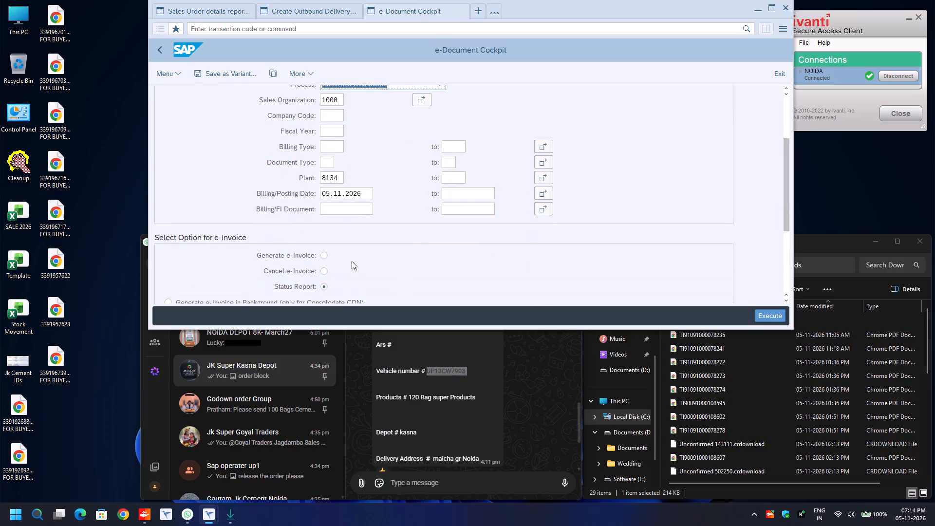
pyautogui.click(324, 255)
pyautogui.press('F8')
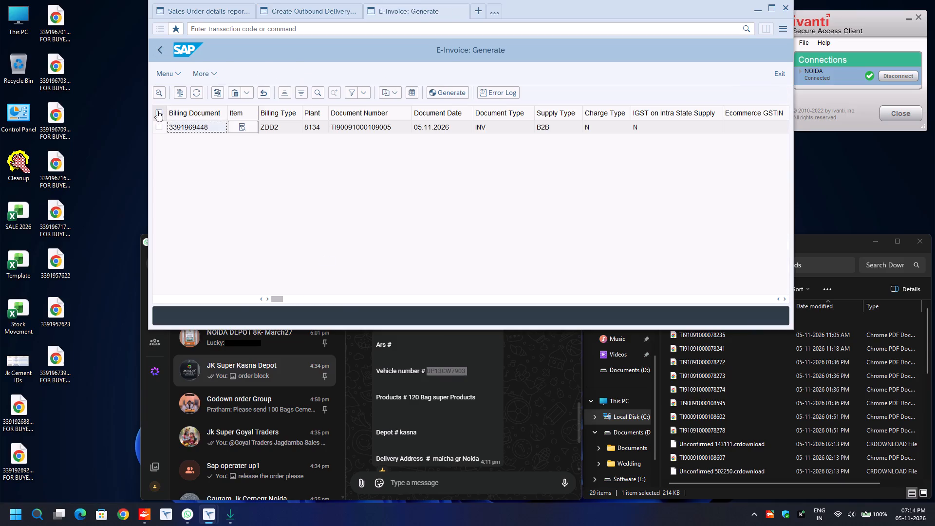
pyautogui.click(157, 111)
pyautogui.click(188, 127)
pyautogui.hotkey('ctrl', 'y')
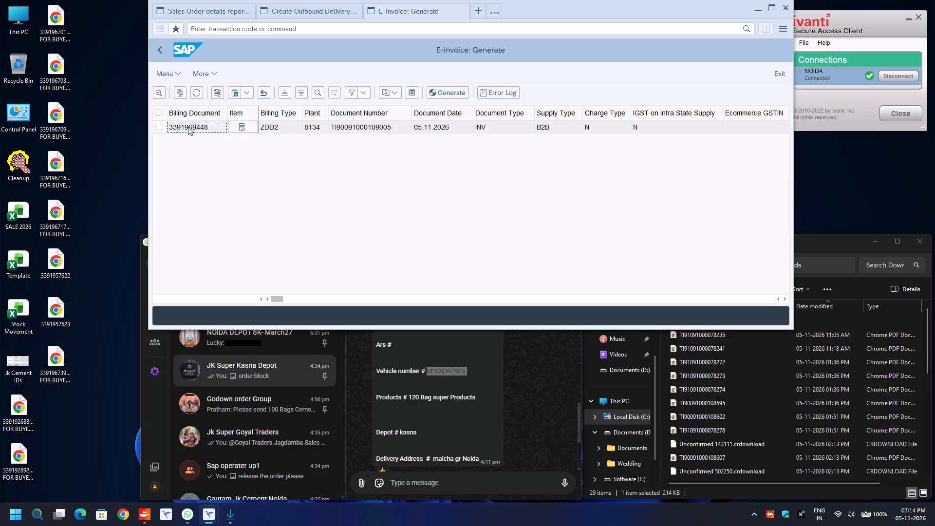
pyautogui.hotkey('ctrl', 'c')
pyautogui.click(157, 111)
pyautogui.click(449, 91)
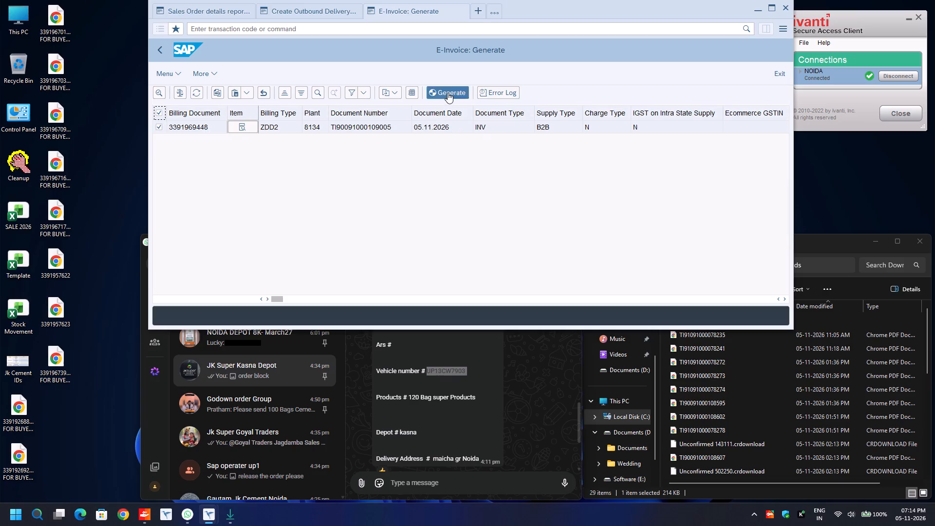
# Open the ZSD105 Grey Invoice Printing transaction in a new session and enter the copied billing document number.
pyautogui.click(480, 11)
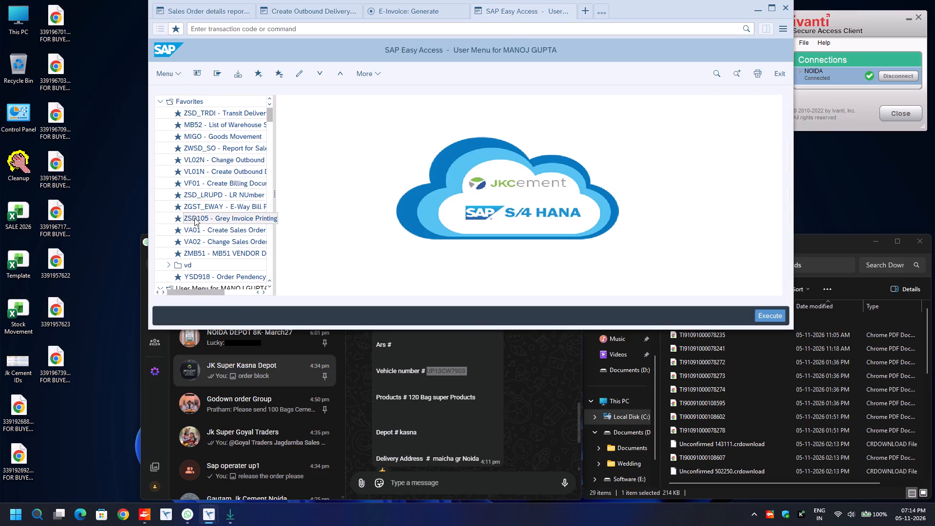
pyautogui.doubleClick(194, 219)
pyautogui.hotkey('ctrl', 'v')
# Set the invoice output to A4 Page Print and Digitally Signed, with Add New Signature and Download.
pyautogui.scroll(-7, 194, 219)
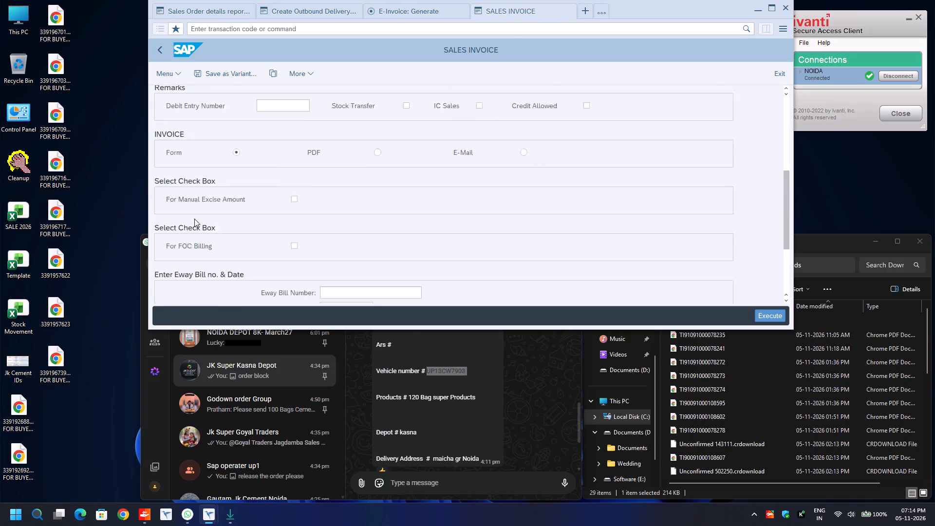
pyautogui.scroll(-8, 194, 219)
pyautogui.click(167, 225)
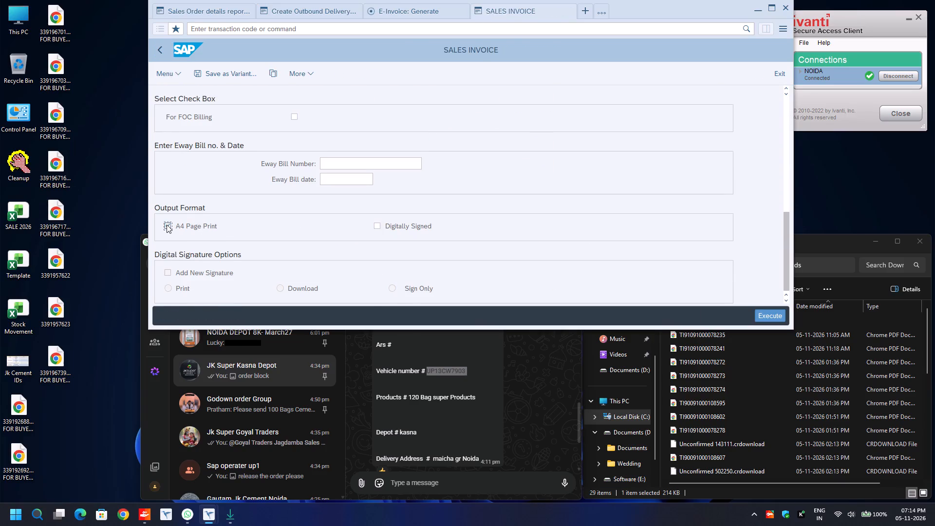
pyautogui.press('Tab')
pyautogui.press('space')
pyautogui.press('Tab')
pyautogui.press('space')
pyautogui.press('Tab')
pyautogui.press('Right')
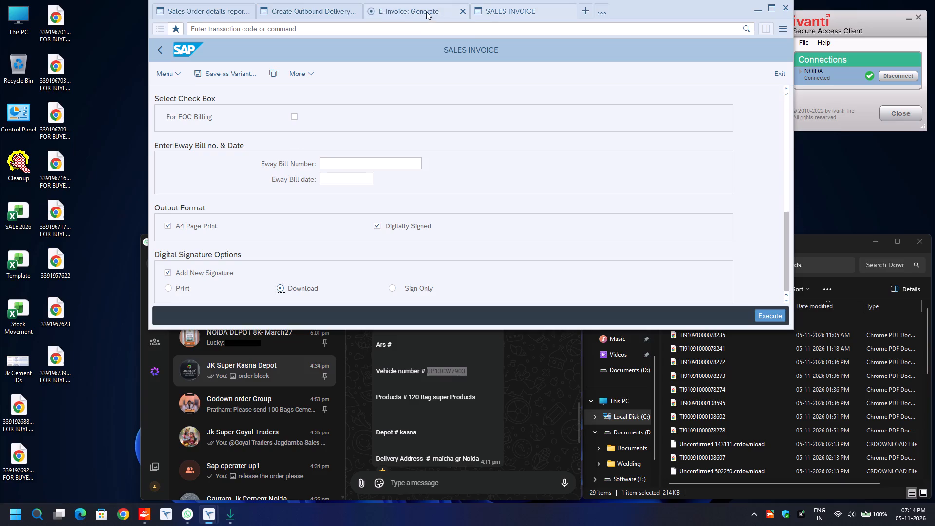
pyautogui.click(421, 13)
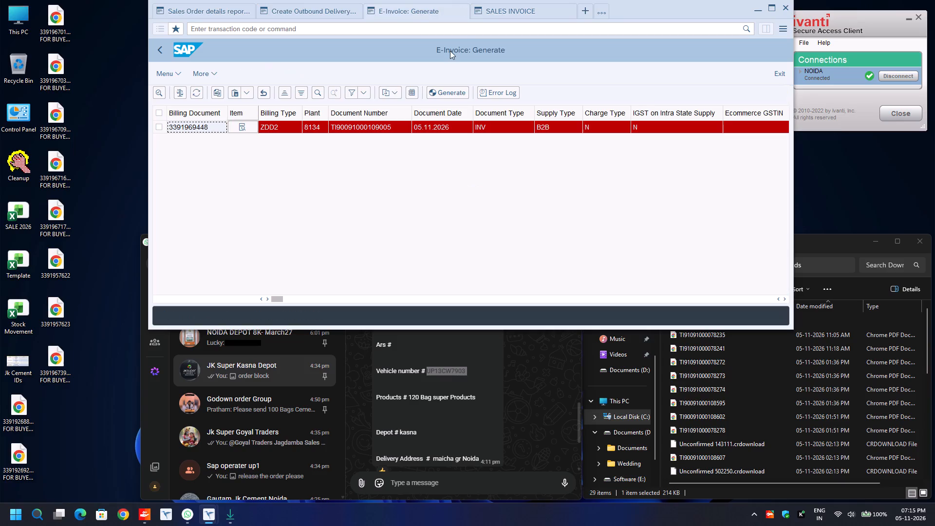
pyautogui.scroll(-20, 535, 184)
pyautogui.scroll(-20, 535, 184)
pyautogui.scroll(-20, 535, 184)
pyautogui.scroll(1, 535, 184)
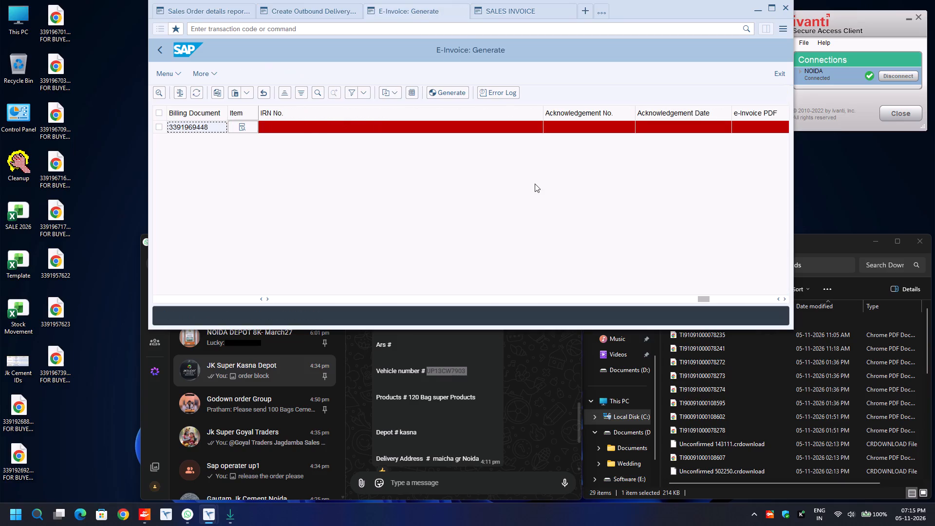
pyautogui.scroll(1, 535, 184)
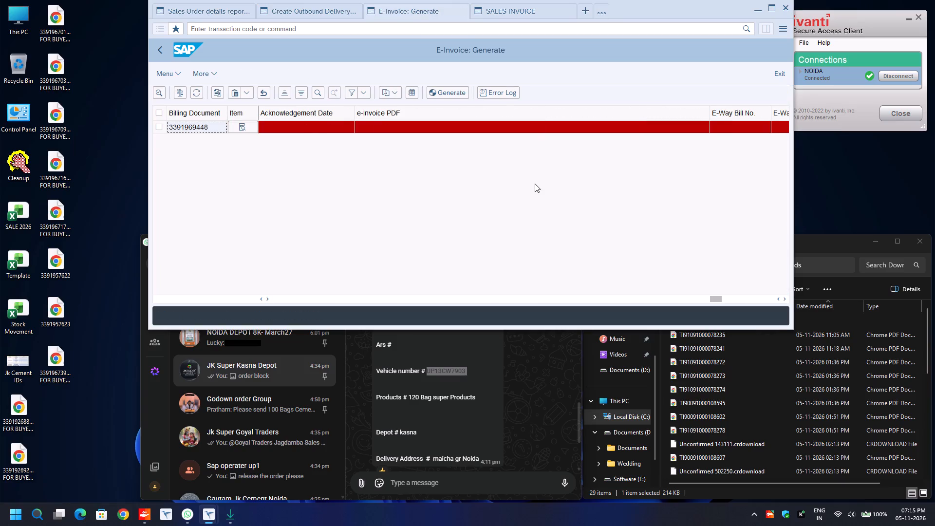
pyautogui.scroll(-1, 535, 184)
pyautogui.scroll(1, 535, 184)
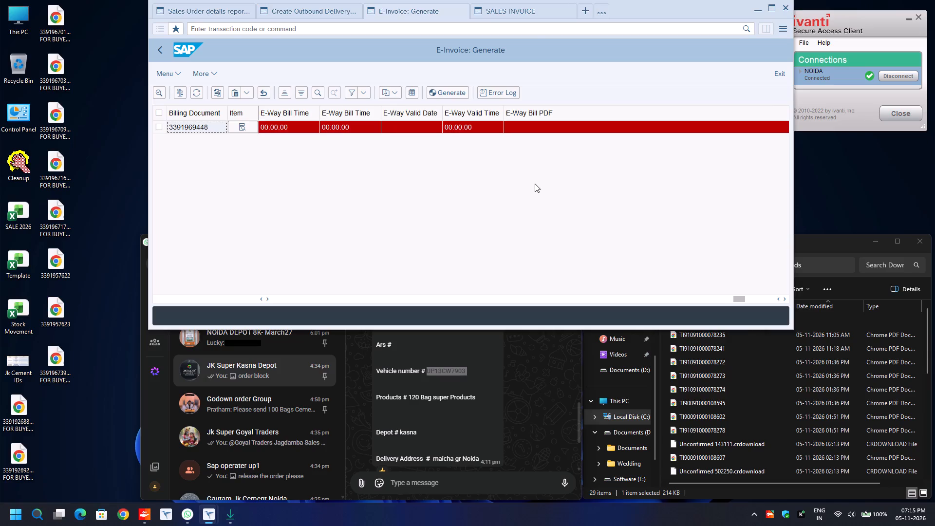
pyautogui.scroll(1, 535, 184)
pyautogui.click(785, 299)
pyautogui.click(785, 299)
pyautogui.click(785, 299)
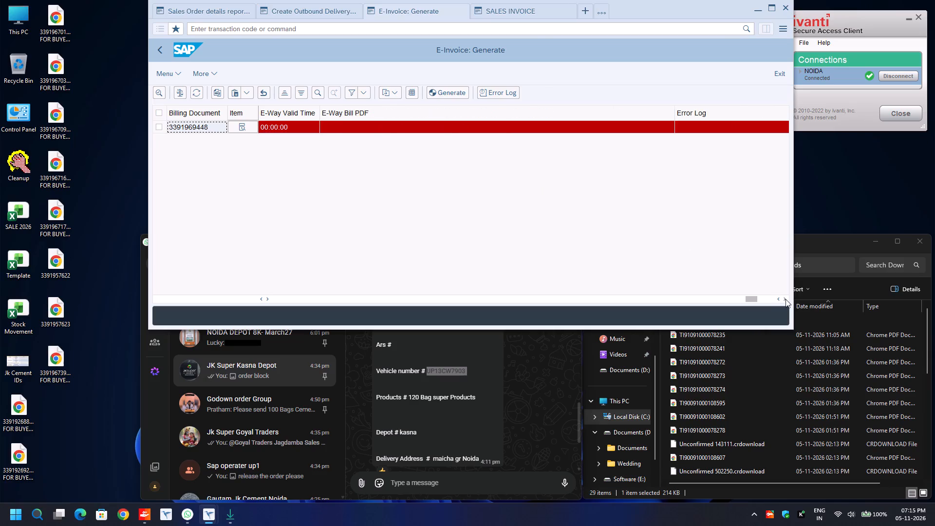
pyautogui.doubleClick(785, 299)
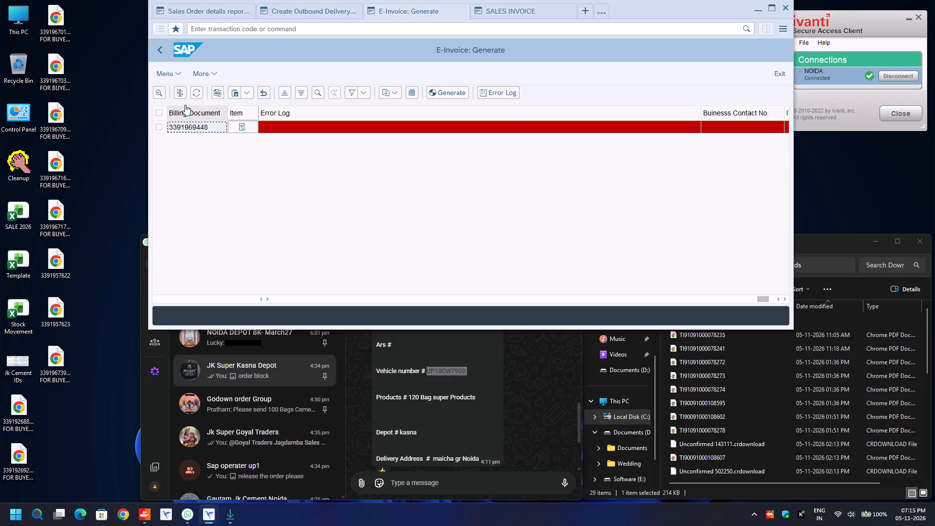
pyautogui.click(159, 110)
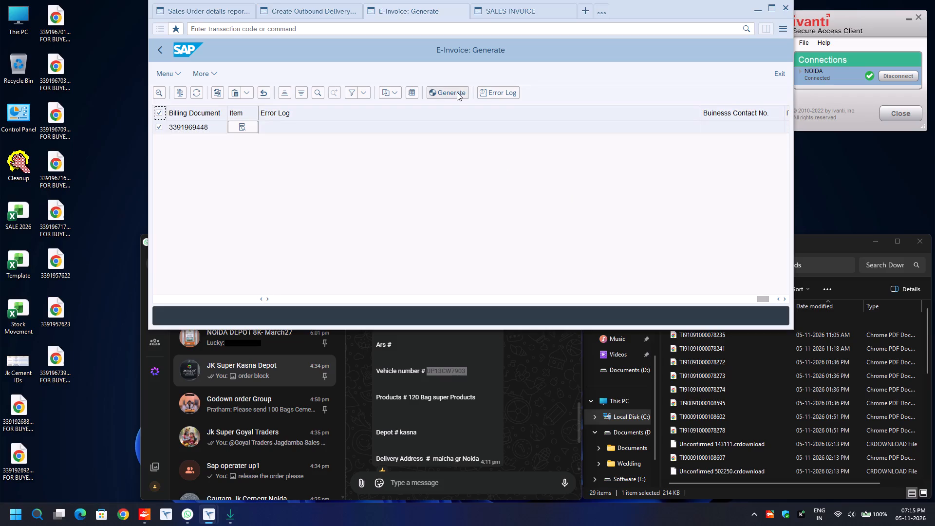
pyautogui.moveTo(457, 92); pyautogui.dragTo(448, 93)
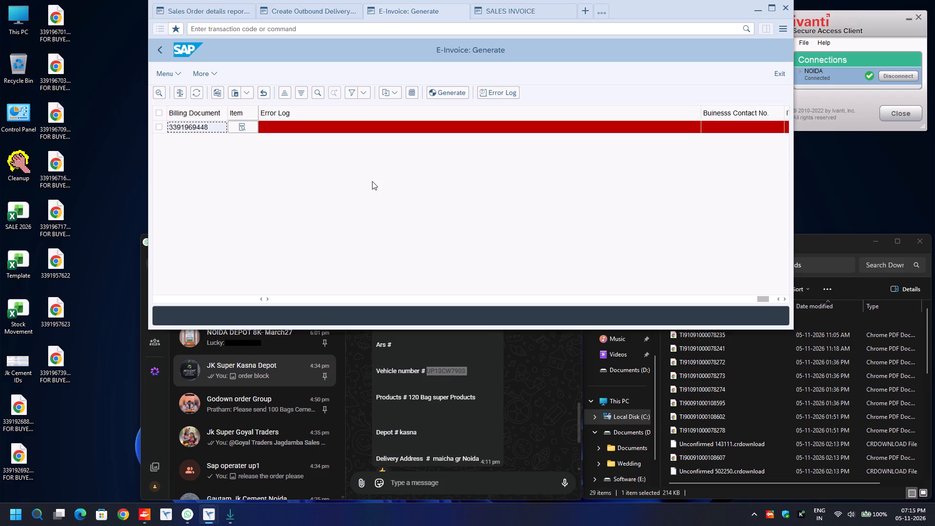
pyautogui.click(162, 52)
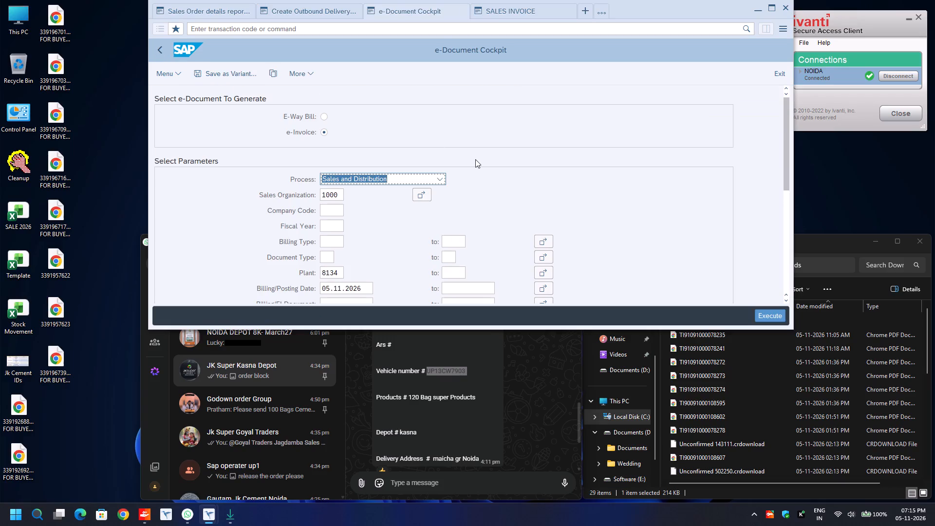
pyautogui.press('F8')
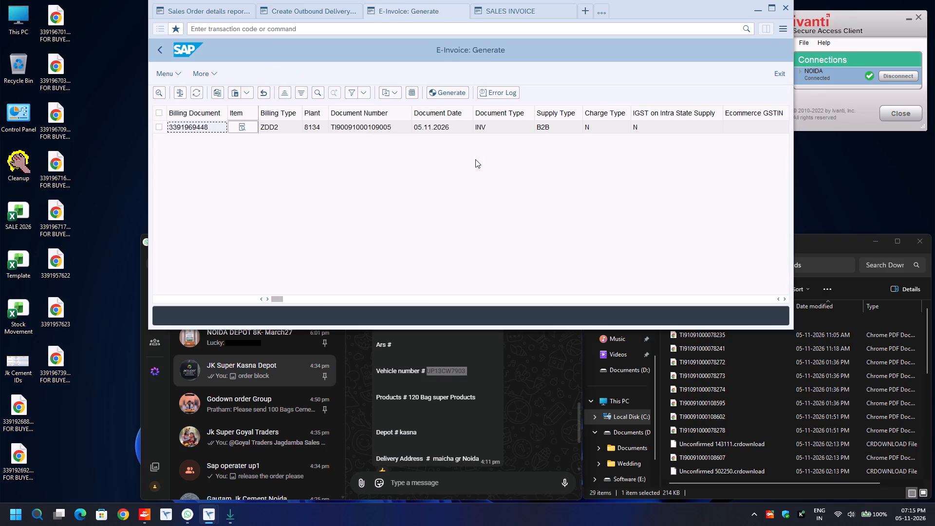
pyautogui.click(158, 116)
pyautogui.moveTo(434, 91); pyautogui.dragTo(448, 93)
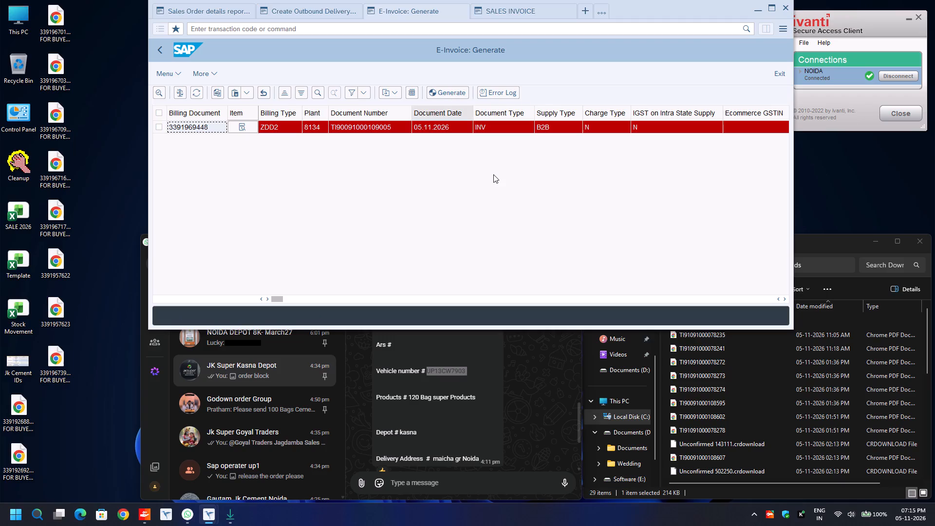
pyautogui.scroll(-11, 493, 174)
pyautogui.scroll(-20, 493, 174)
pyautogui.scroll(-20, 493, 174)
pyautogui.scroll(-18, 493, 174)
pyautogui.scroll(1, 493, 174)
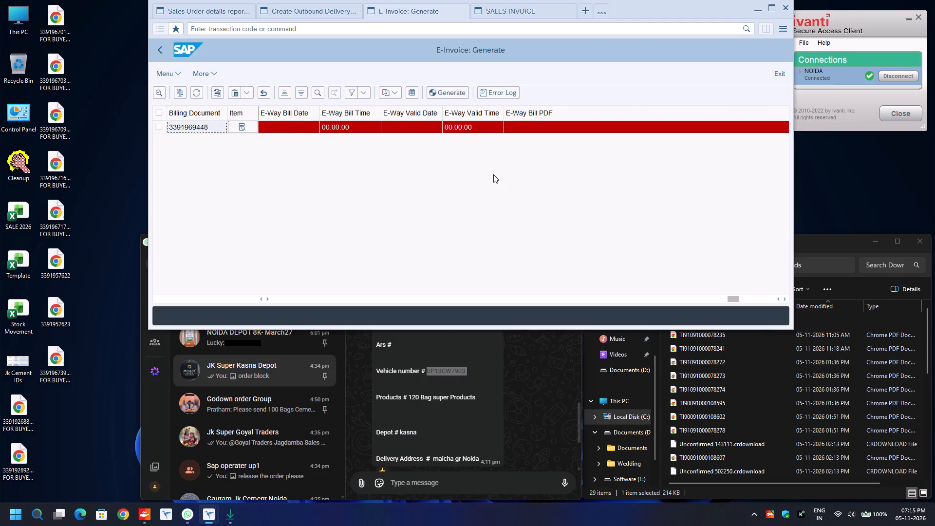
pyautogui.scroll(1, 493, 174)
pyautogui.scroll(-3, 424, 176)
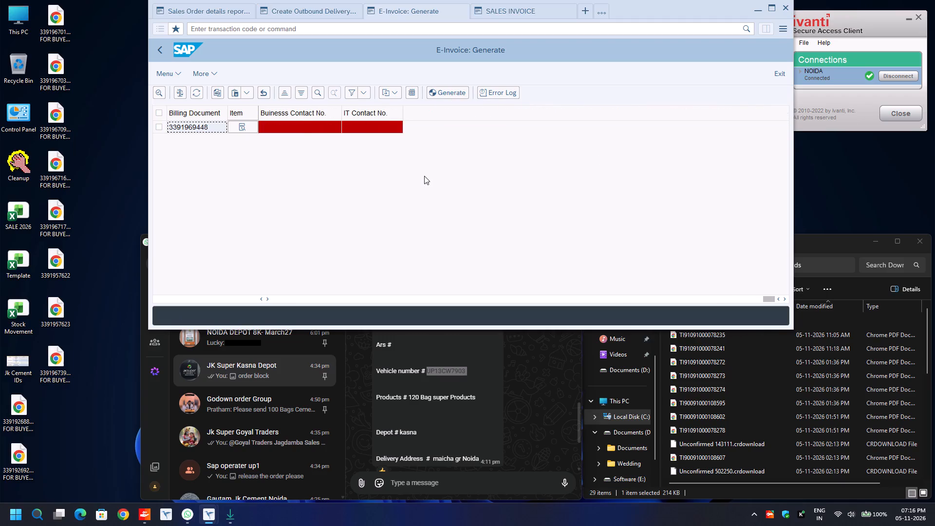
pyautogui.scroll(1, 424, 176)
pyautogui.scroll(-1, 424, 176)
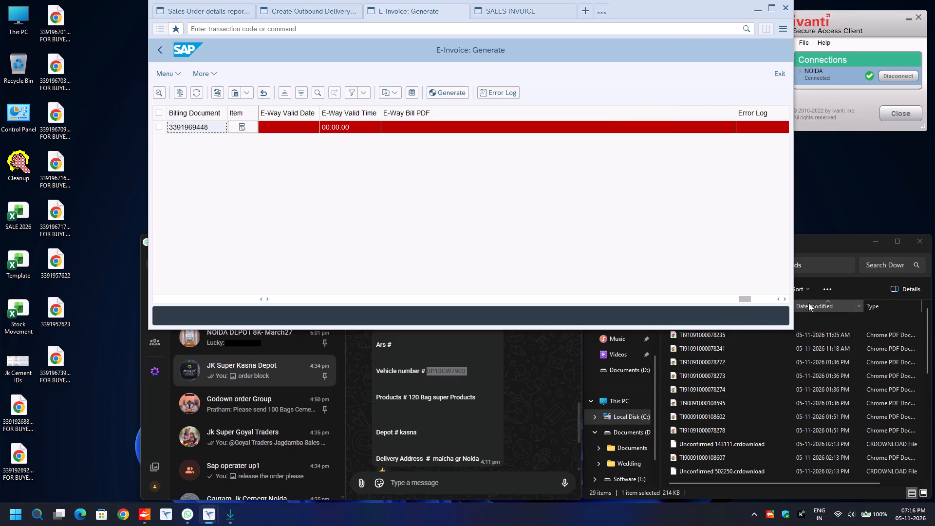
pyautogui.click(784, 301)
pyautogui.click(784, 301)
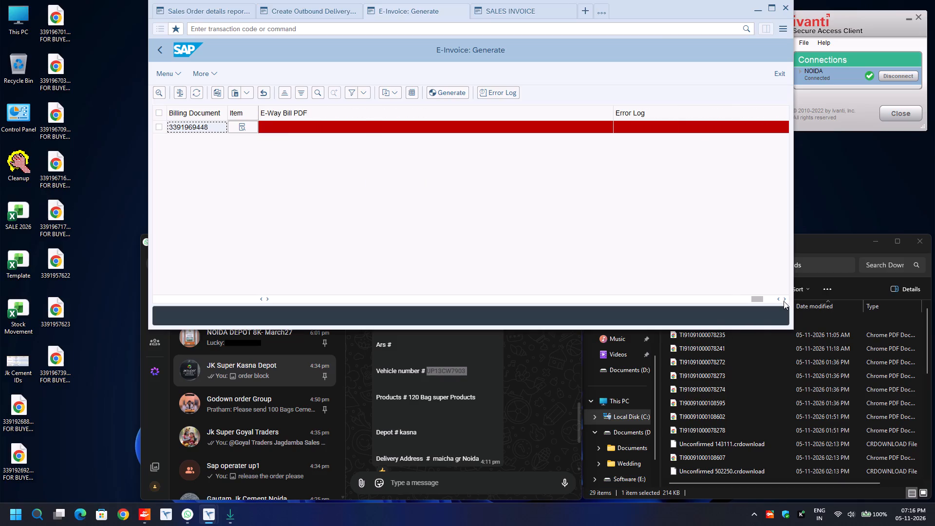
pyautogui.click(784, 301)
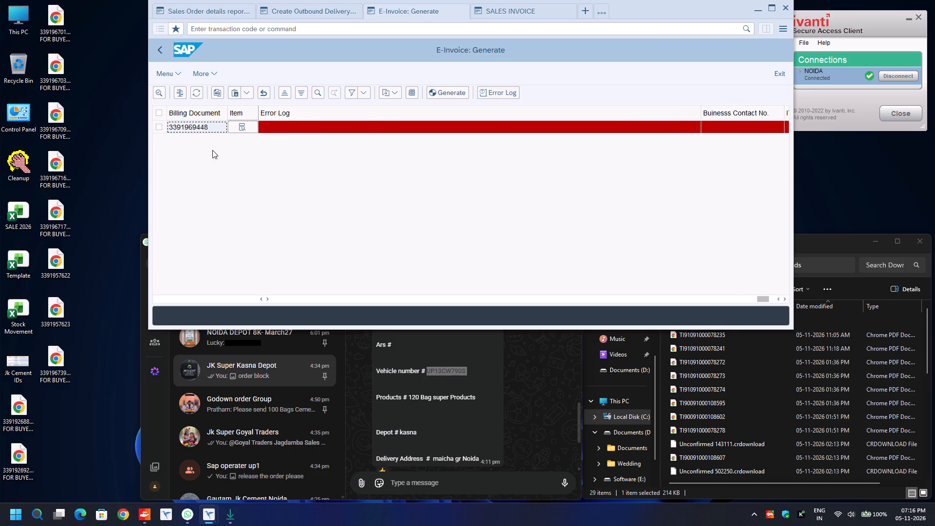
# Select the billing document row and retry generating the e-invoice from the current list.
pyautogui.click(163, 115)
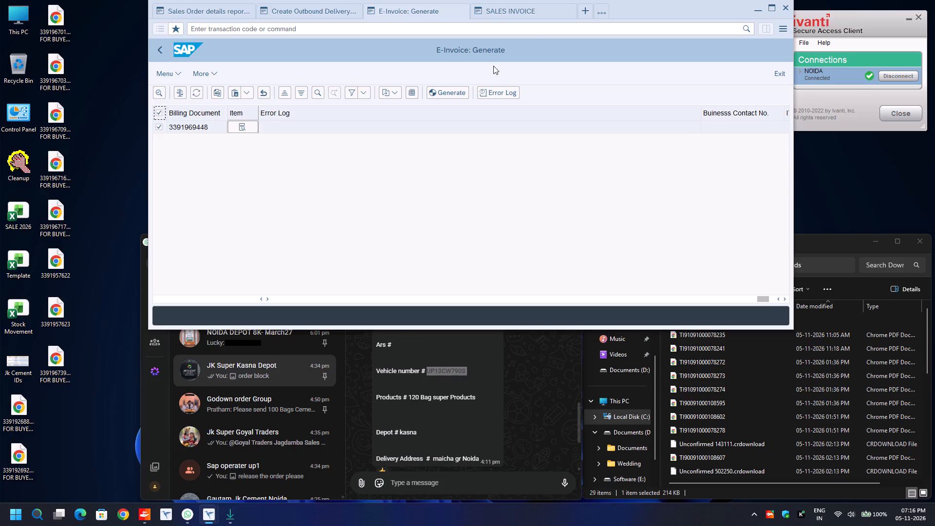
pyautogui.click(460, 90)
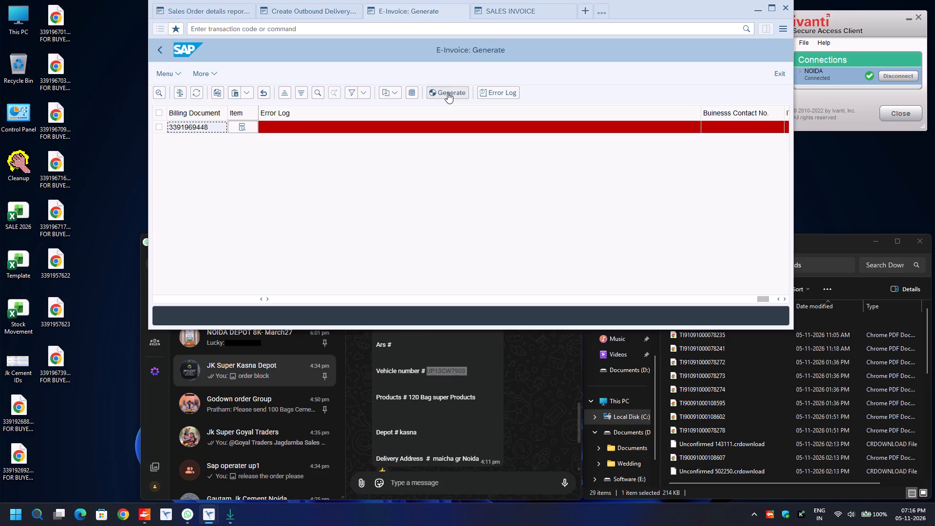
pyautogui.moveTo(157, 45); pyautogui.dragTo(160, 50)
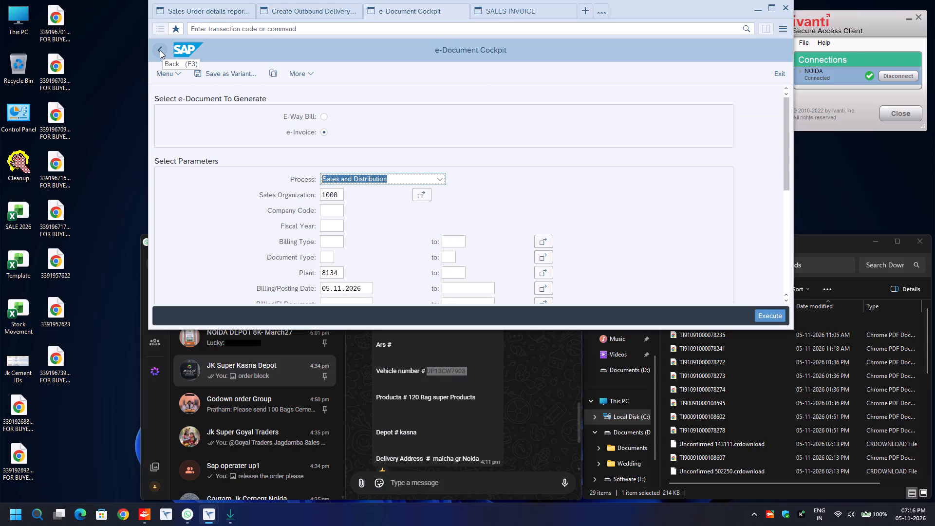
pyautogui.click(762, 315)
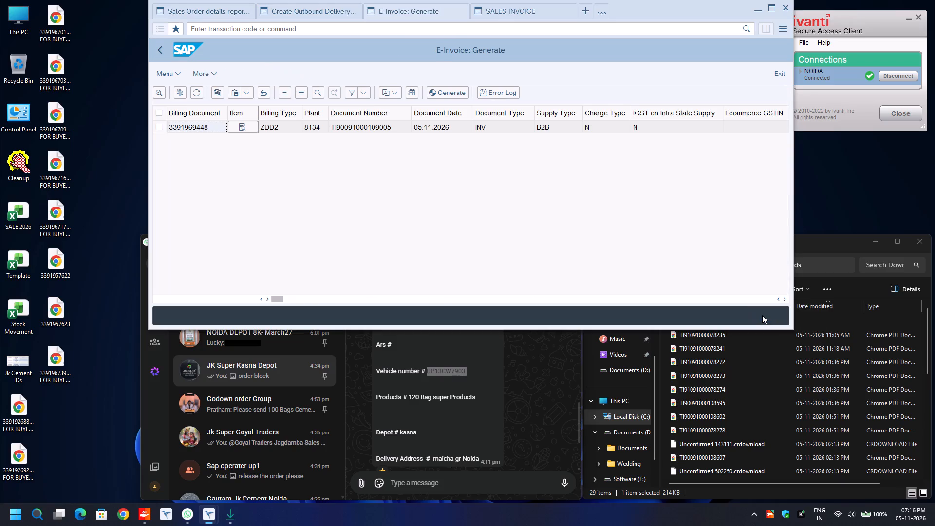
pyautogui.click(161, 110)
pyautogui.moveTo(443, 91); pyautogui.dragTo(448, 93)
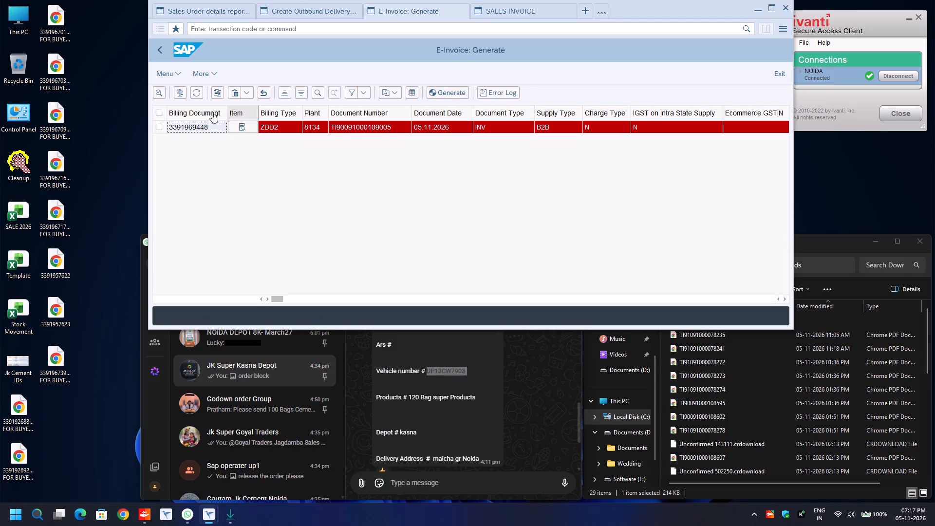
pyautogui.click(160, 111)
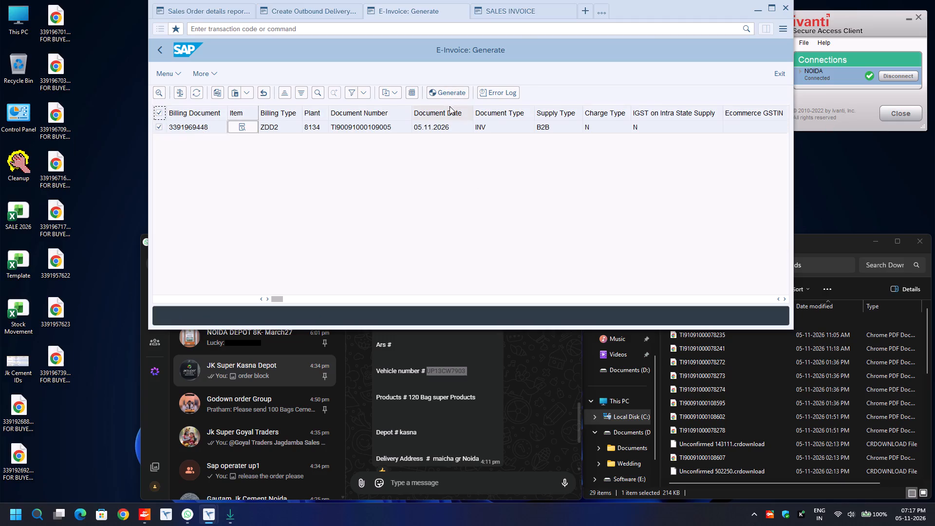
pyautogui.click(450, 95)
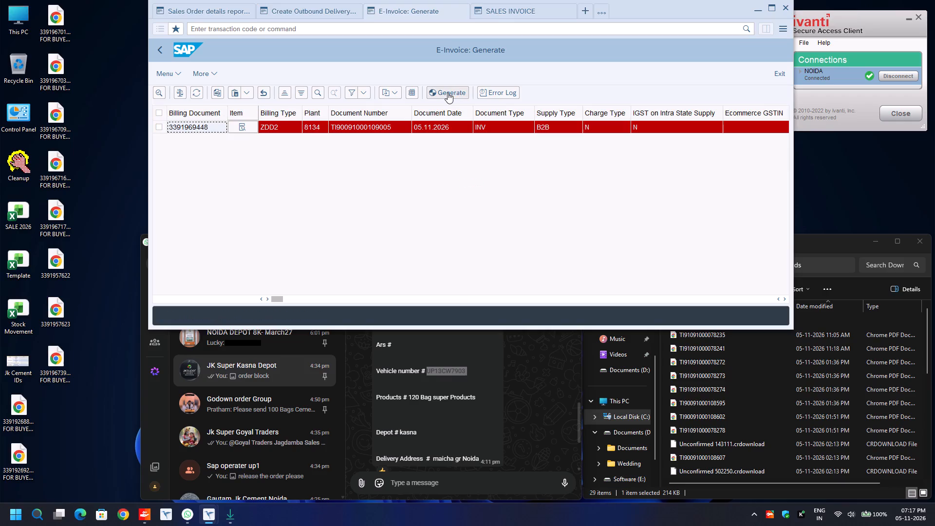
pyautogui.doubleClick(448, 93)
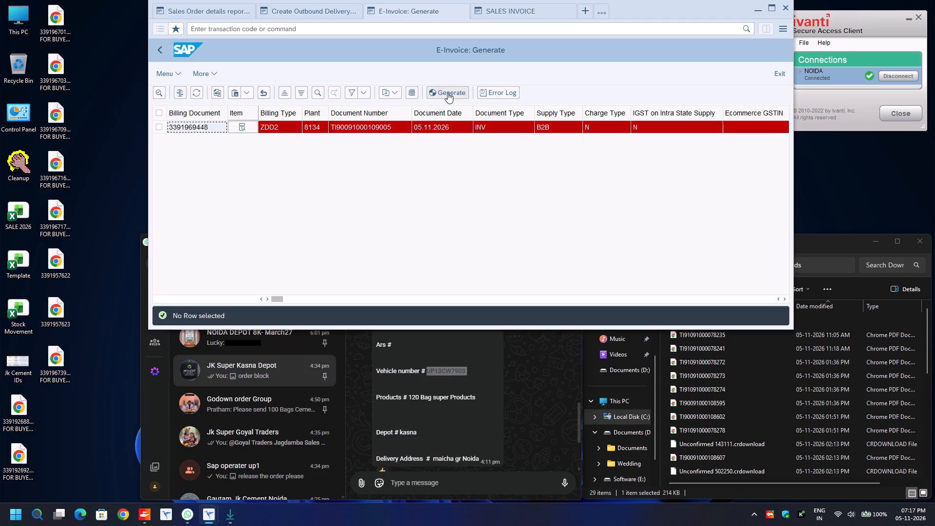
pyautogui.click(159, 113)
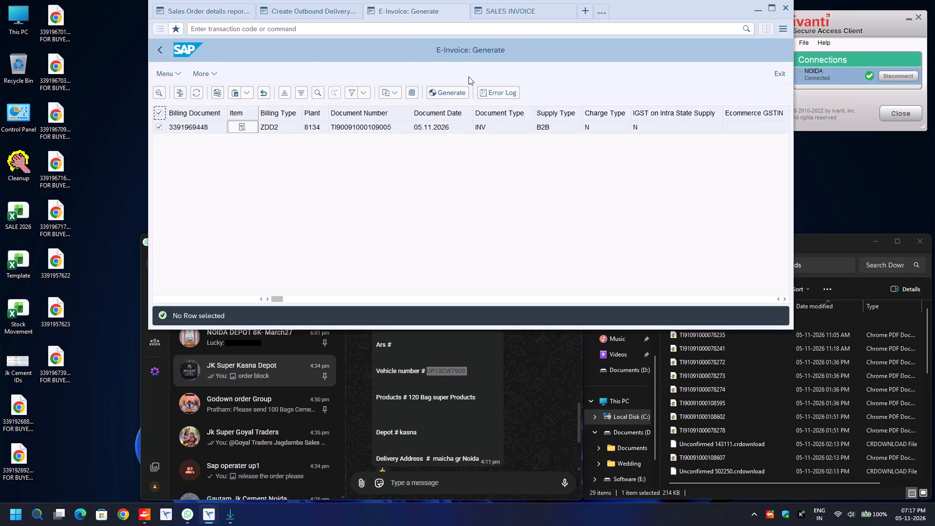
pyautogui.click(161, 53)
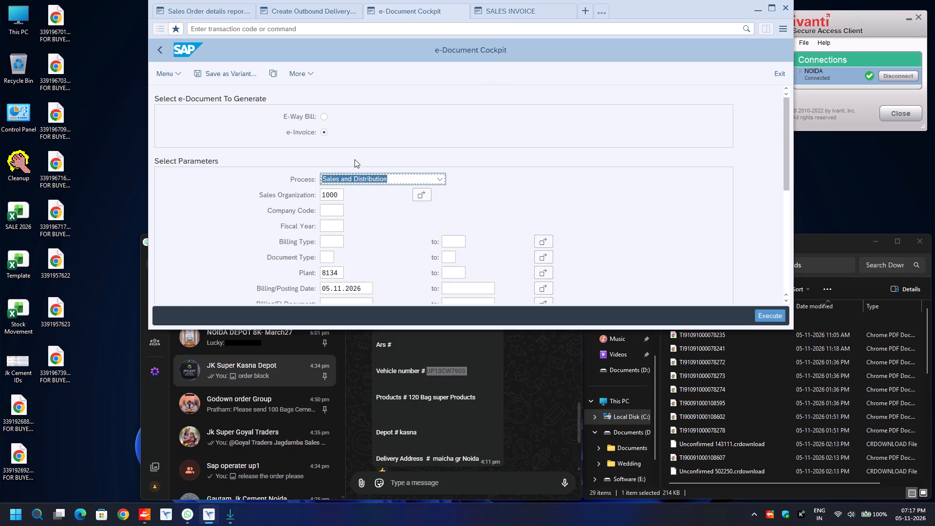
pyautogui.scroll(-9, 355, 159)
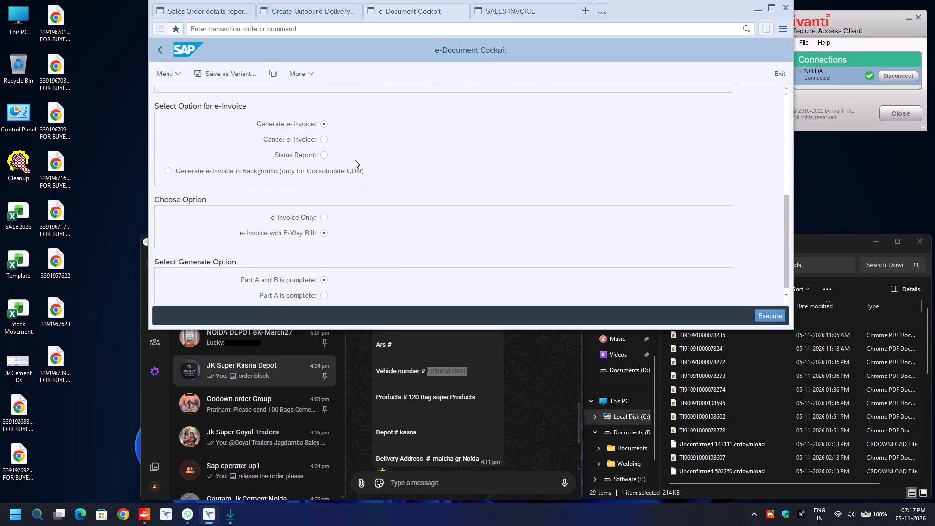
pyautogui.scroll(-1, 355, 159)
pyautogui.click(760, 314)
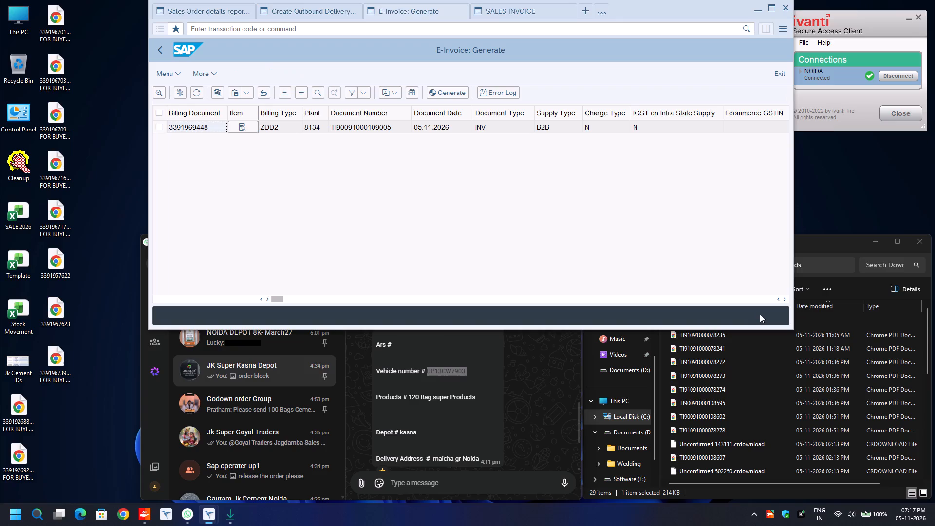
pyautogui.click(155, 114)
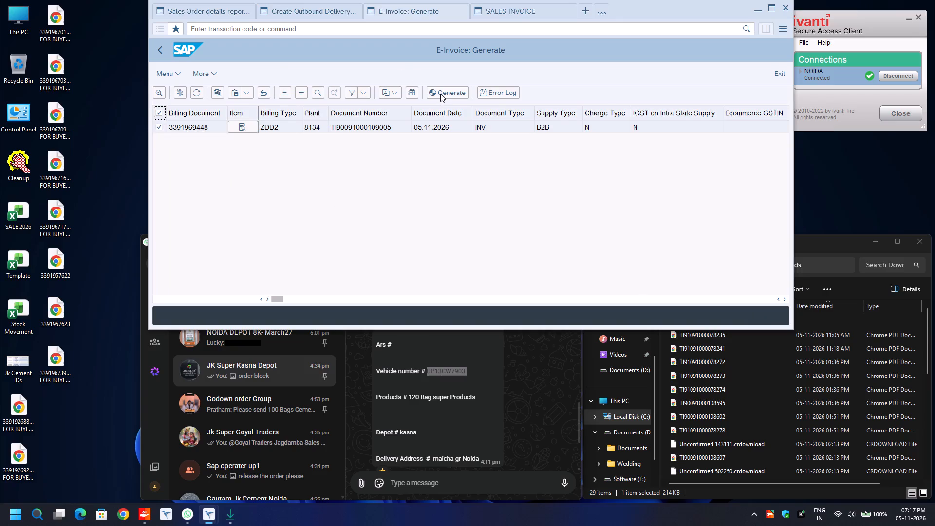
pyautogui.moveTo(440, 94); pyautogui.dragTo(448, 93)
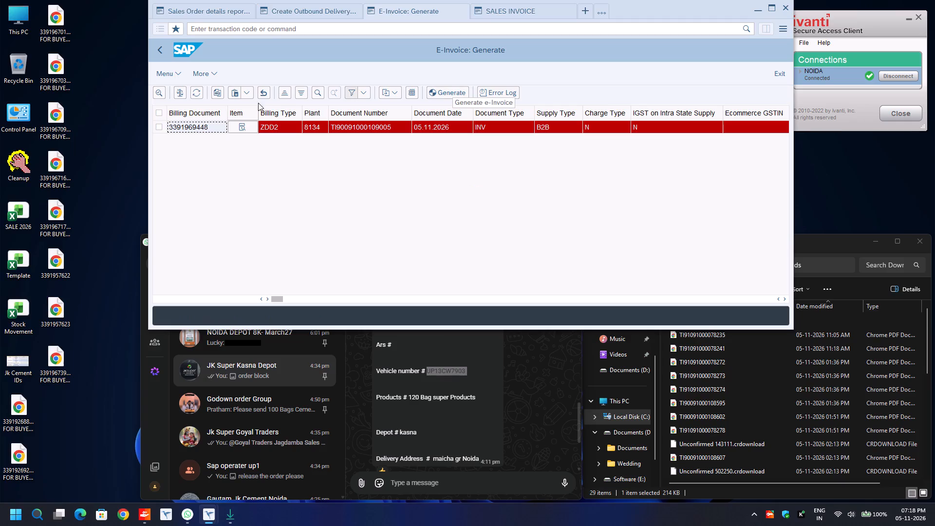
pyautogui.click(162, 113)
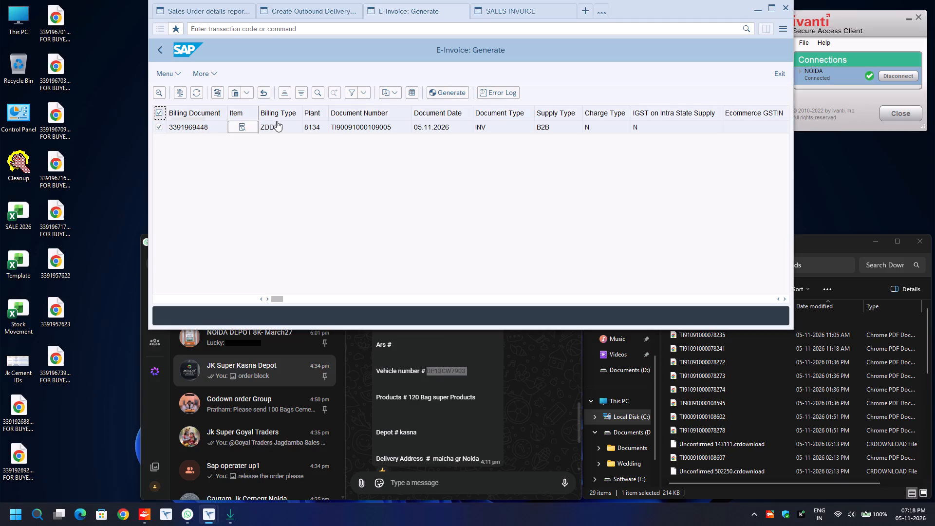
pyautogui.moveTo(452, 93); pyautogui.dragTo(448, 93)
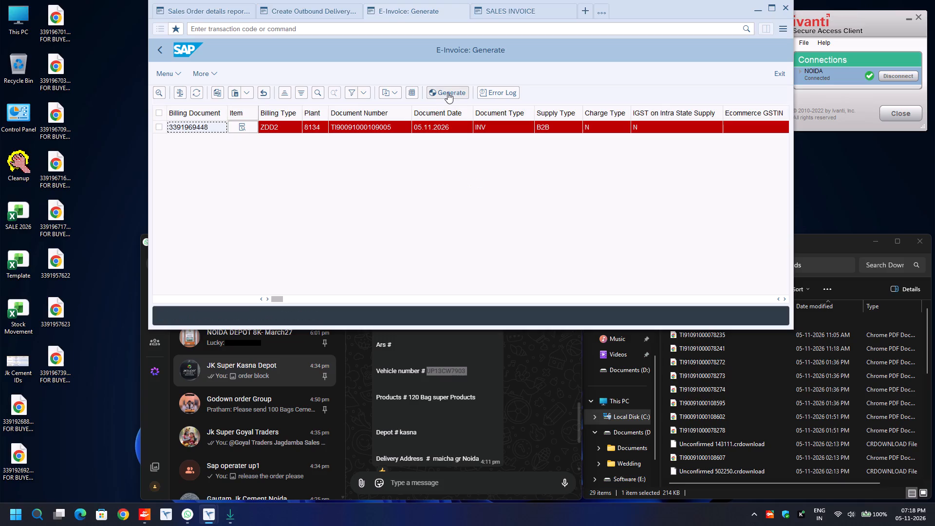
pyautogui.press('Right')
pyautogui.press('Right')
pyautogui.press('Right')
pyautogui.press('Right')
pyautogui.press('Right')
pyautogui.press('Right')
pyautogui.press('Right')
pyautogui.press('Right')
pyautogui.press('Right')
pyautogui.press('Right')
pyautogui.press('Right')
pyautogui.press('Right')
pyautogui.press('Right')
pyautogui.press('Right')
pyautogui.press('Right')
pyautogui.press('Right')
pyautogui.press('Right')
pyautogui.press('Right')
pyautogui.press('Right')
pyautogui.press('Right')
pyautogui.press('Right')
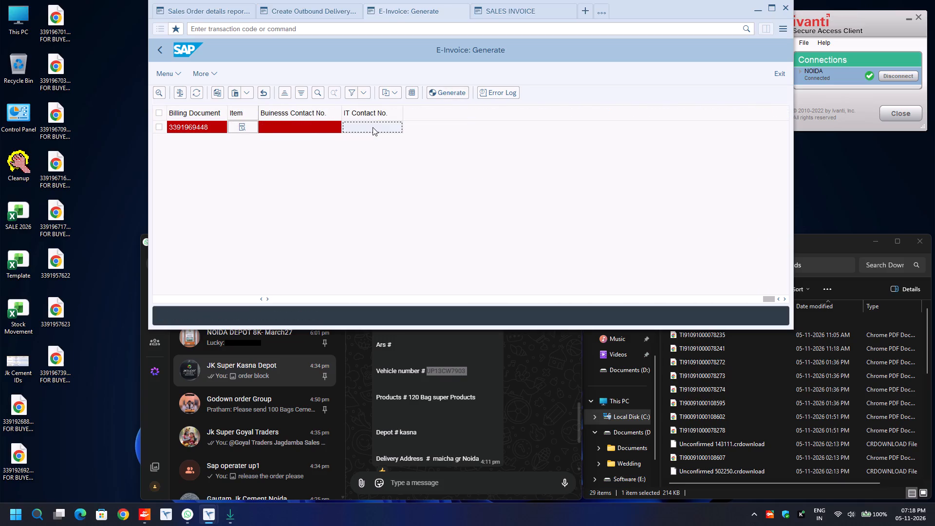
pyautogui.press('Left')
pyautogui.press('Left')
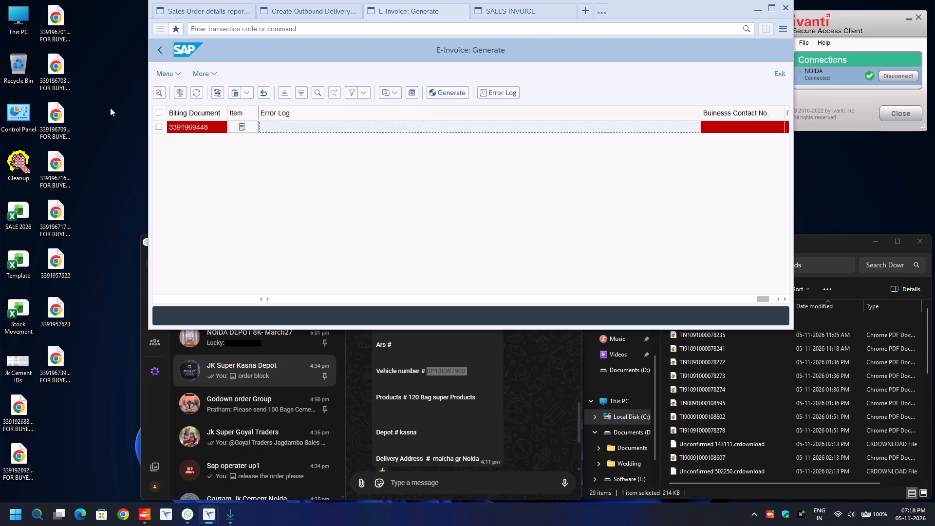
pyautogui.click(157, 113)
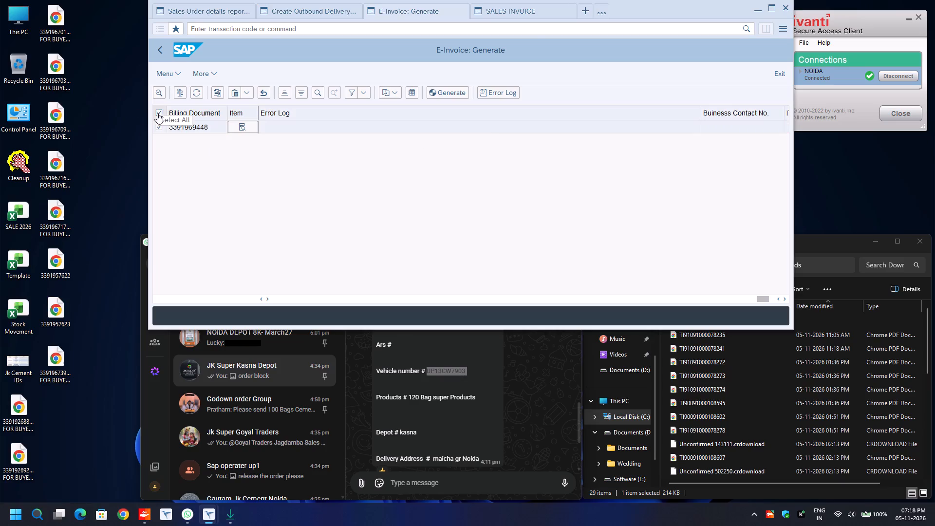
pyautogui.click(451, 94)
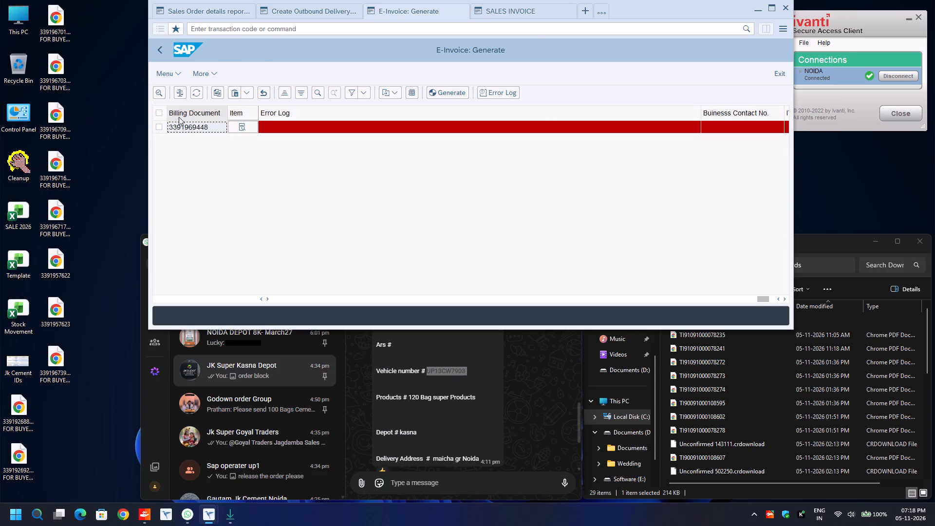
pyautogui.click(159, 112)
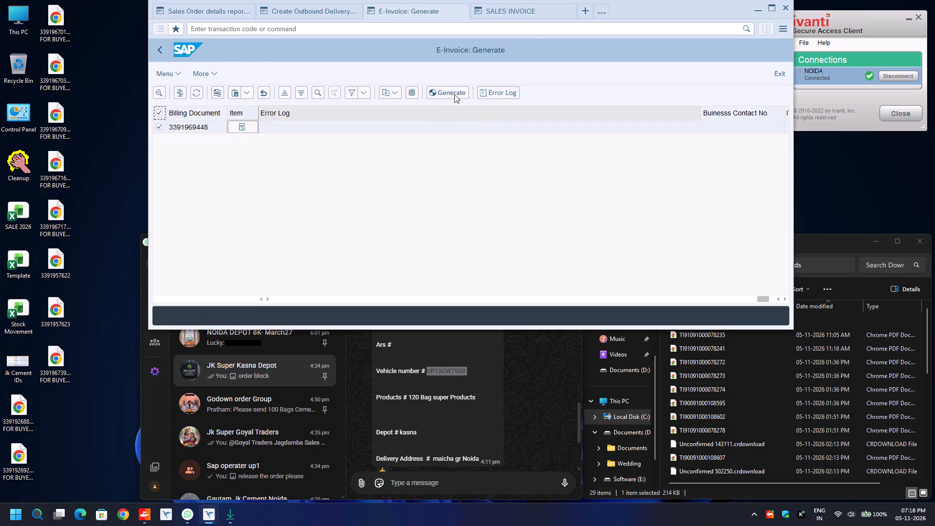
pyautogui.click(445, 91)
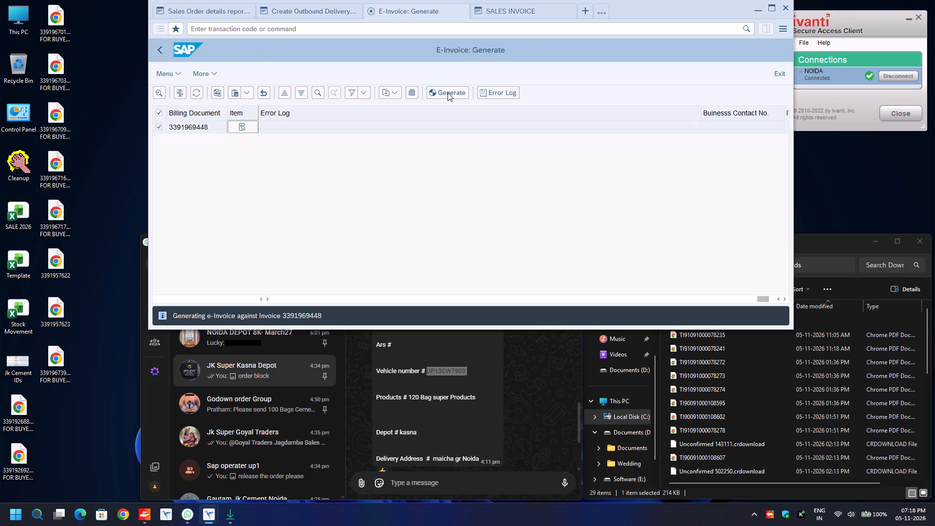
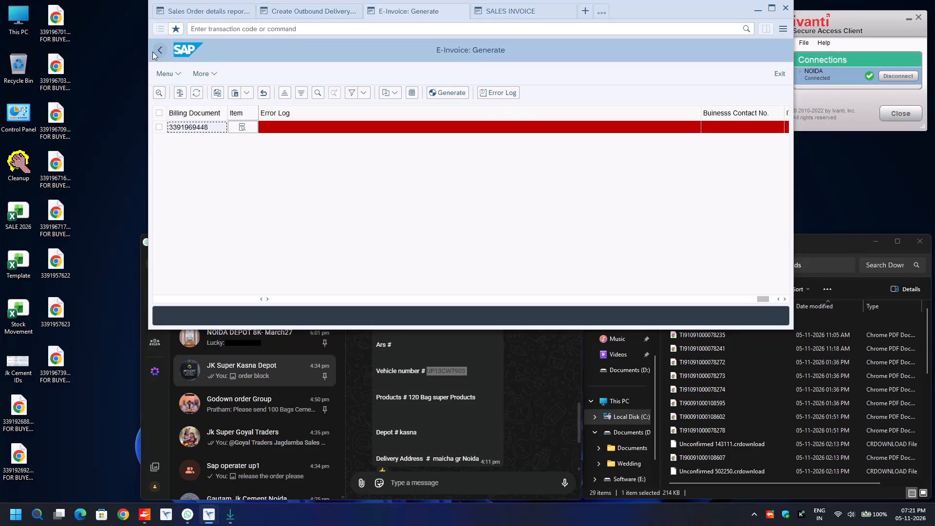
pyautogui.click(159, 49)
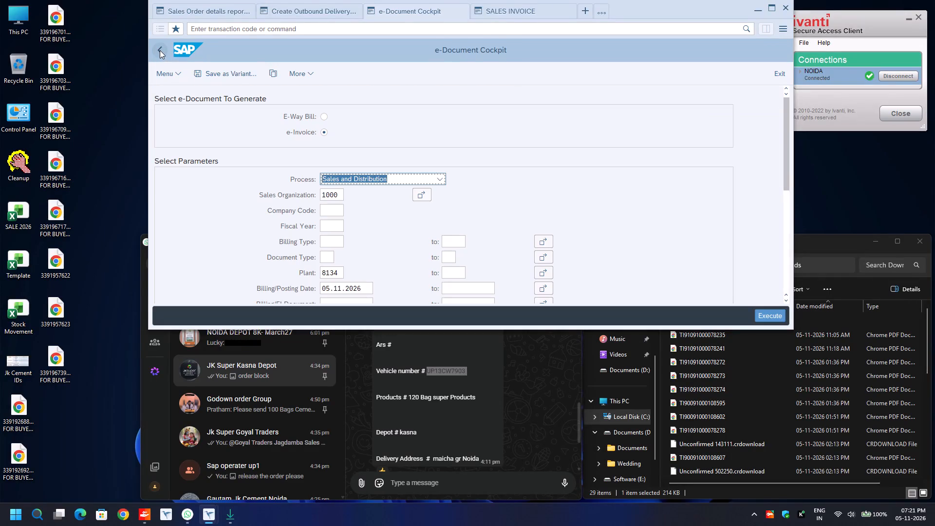
pyautogui.press('F8')
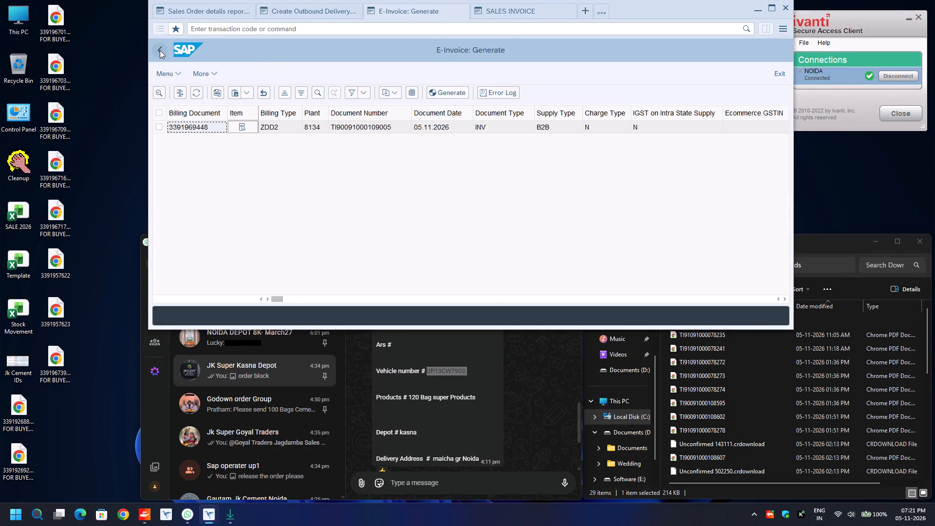
pyautogui.click(157, 113)
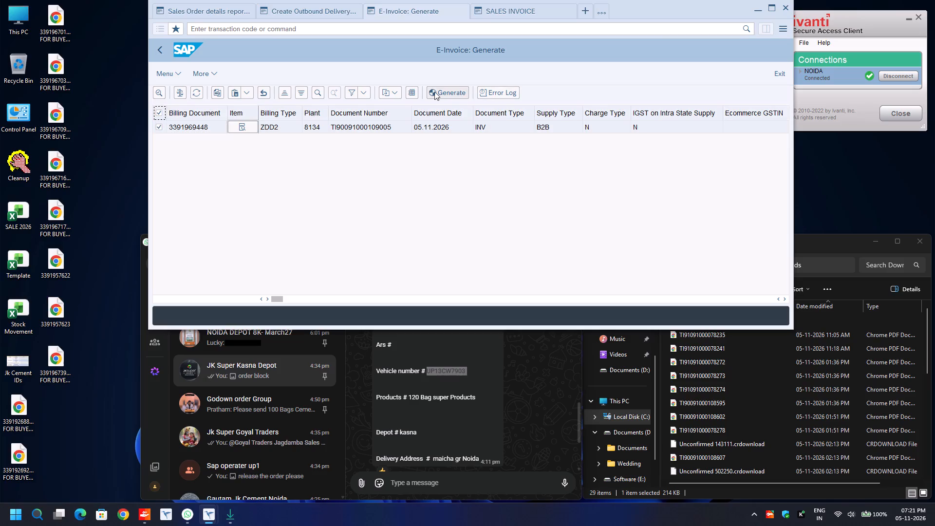
pyautogui.moveTo(434, 92); pyautogui.dragTo(448, 93)
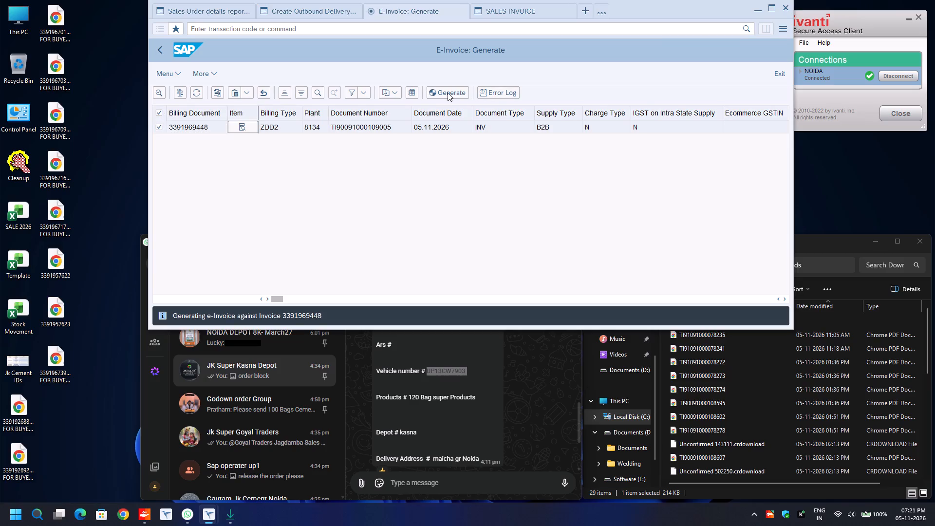
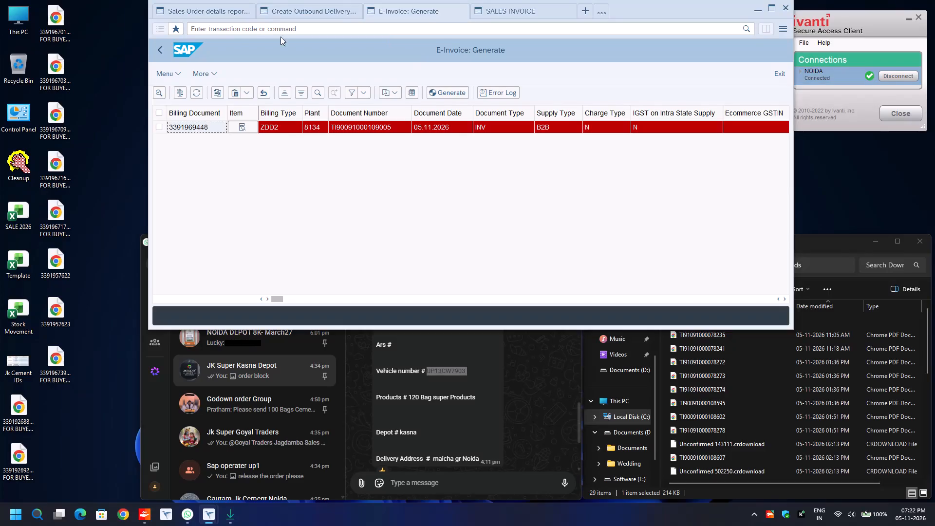
pyautogui.click(162, 52)
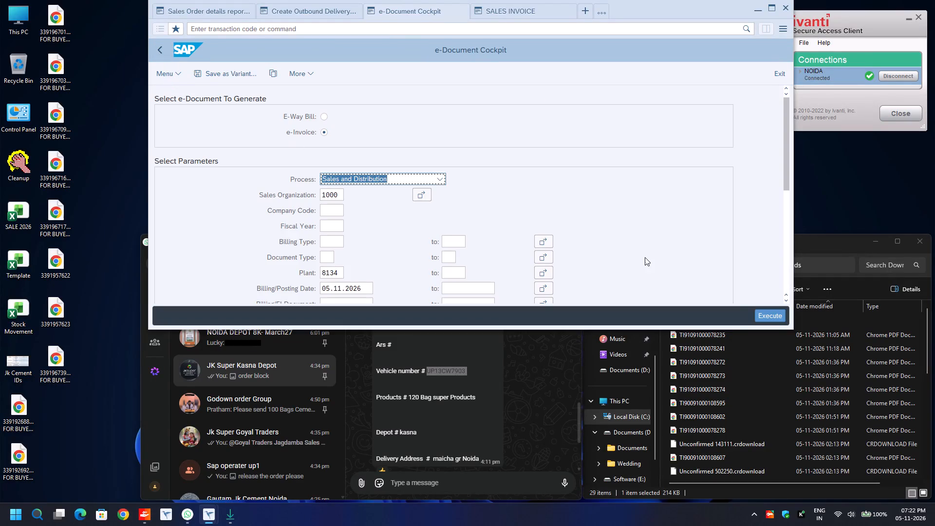
pyautogui.click(768, 317)
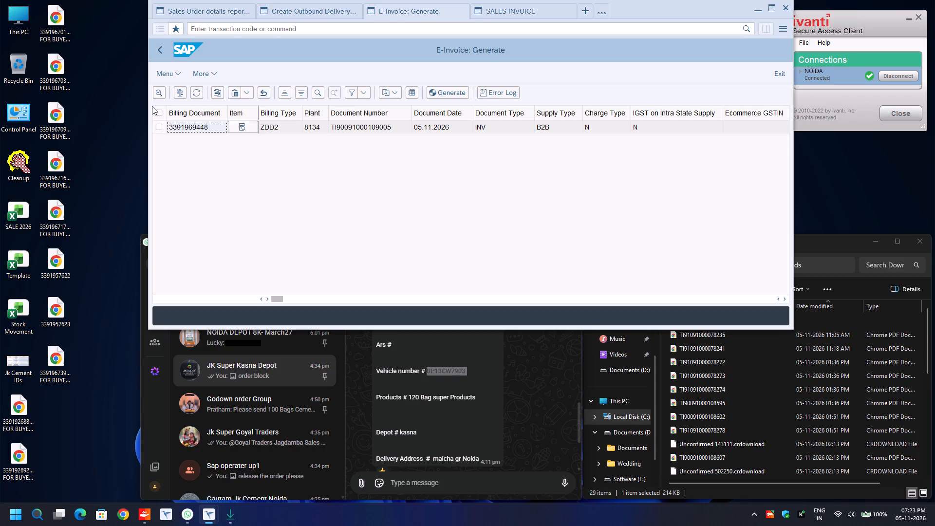
pyautogui.click(157, 110)
pyautogui.click(445, 94)
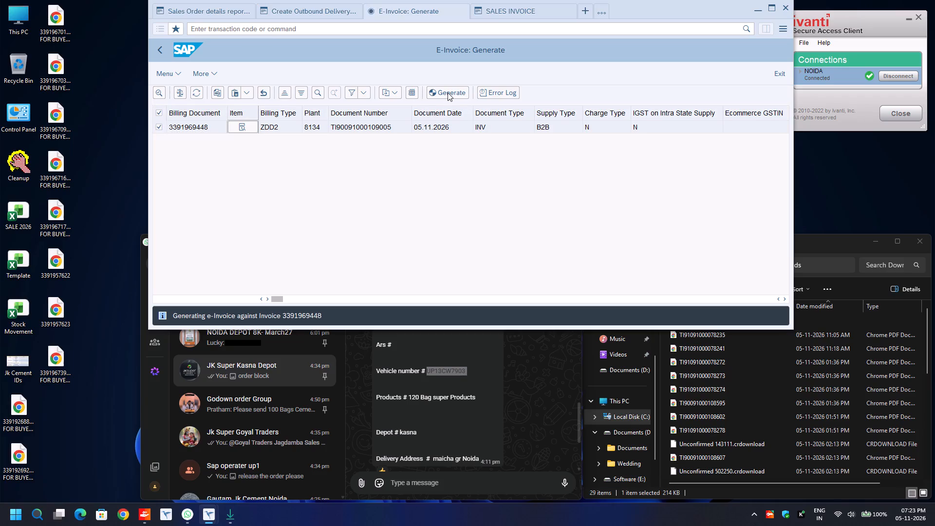
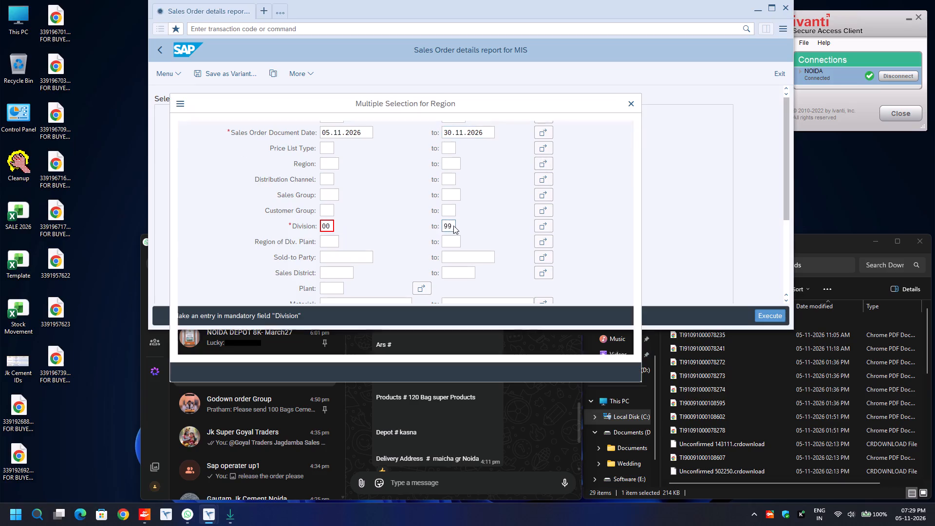
# Dismiss the Region selection and run the Sales Order details report for plants 8134 and 8135.
pyautogui.press('Down')
pyautogui.press('Escape')
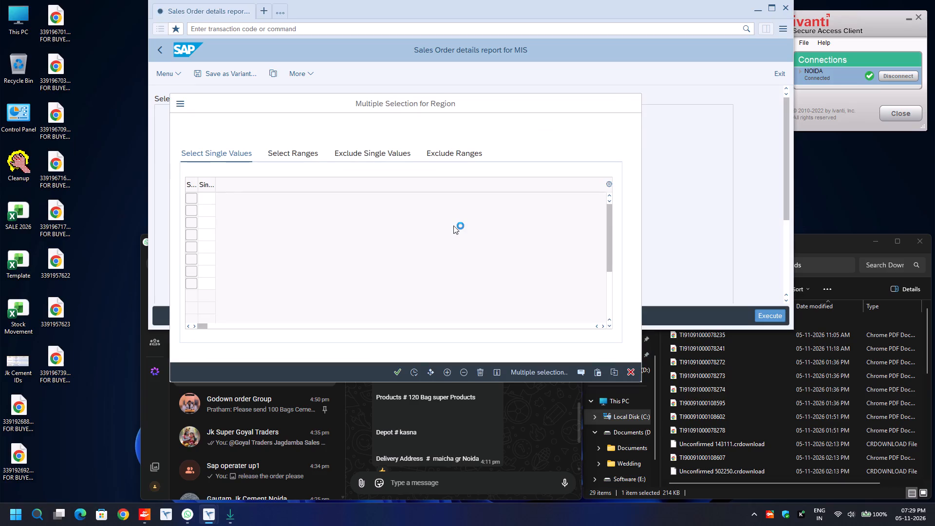
pyautogui.press('Escape')
pyautogui.press('Down')
pyautogui.press('Down')
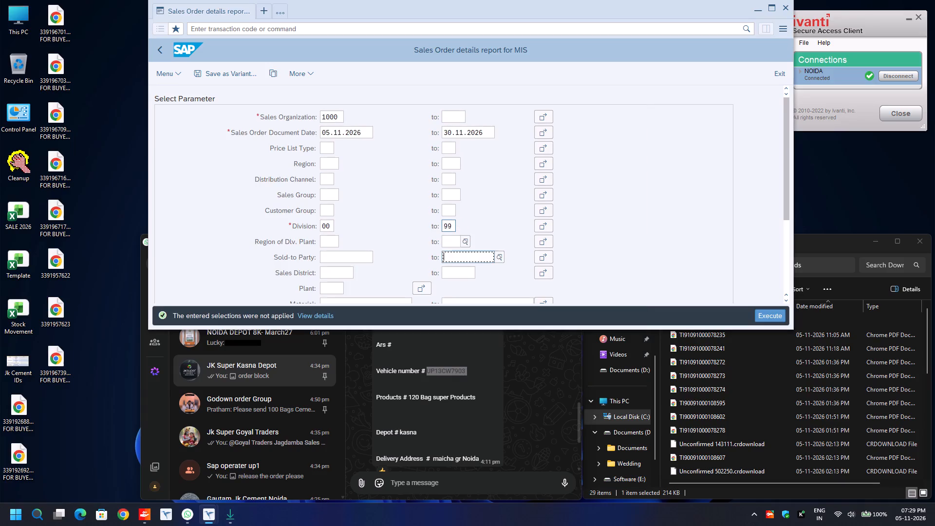
pyautogui.press('Down')
pyautogui.press('Down')
pyautogui.press('Tab')
pyautogui.press('Return')
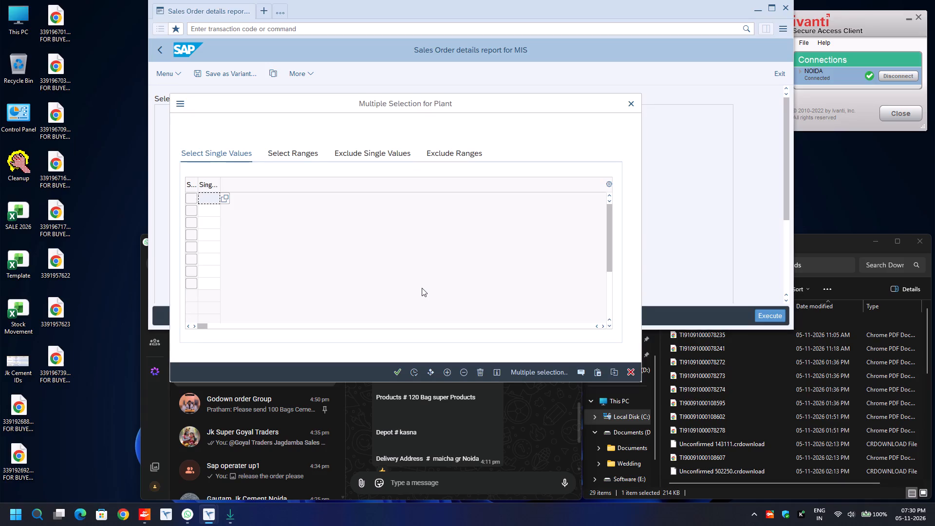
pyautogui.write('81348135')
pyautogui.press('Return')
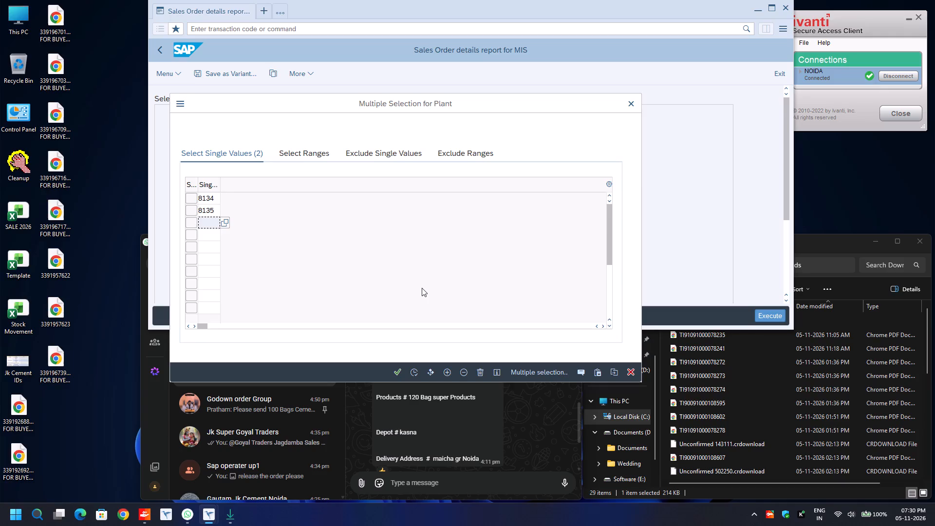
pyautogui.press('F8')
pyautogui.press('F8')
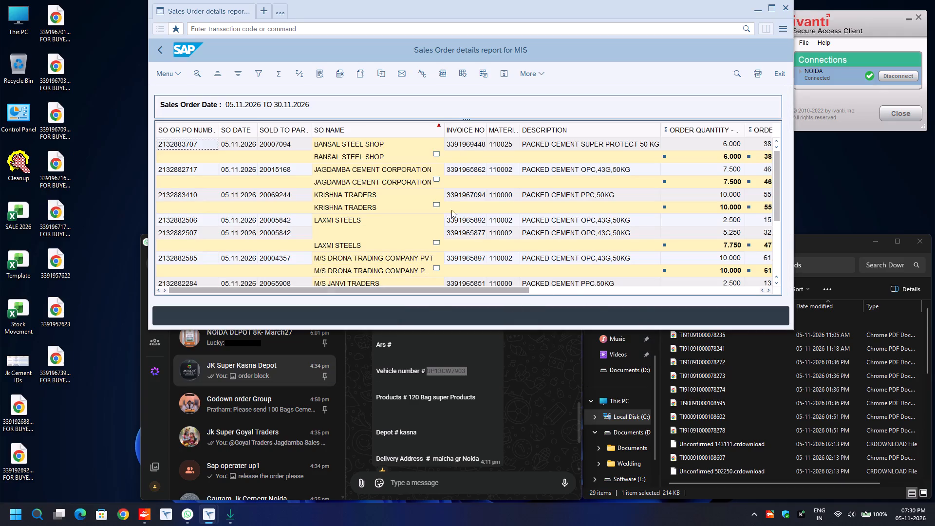
pyautogui.click(460, 144)
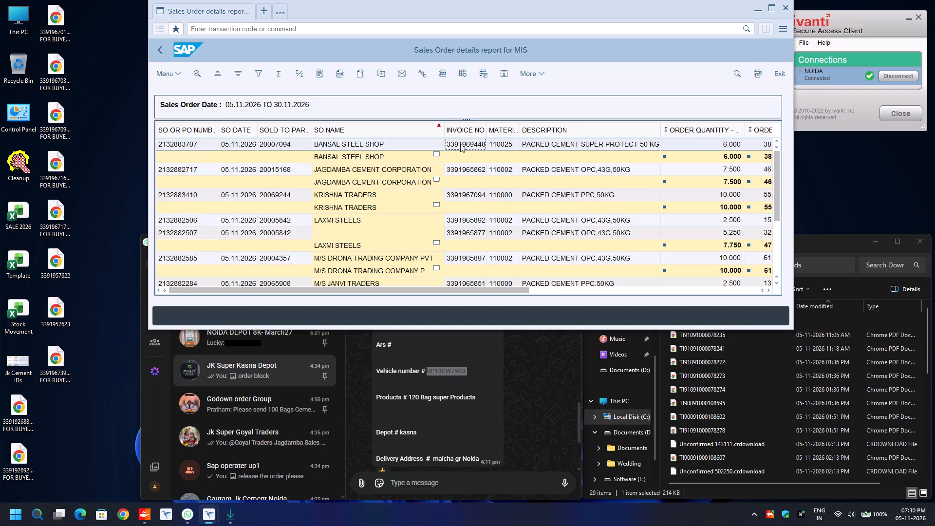
pyautogui.hotkey('ctrl', 'y')
pyautogui.hotkey('ctrl', 'c')
# In a new session, open ZGST_EWAY and select e-Invoice, process Sales and Distribution, sales organization 1000 and plant 8134.
pyautogui.hotkey('ctrl', 'n')
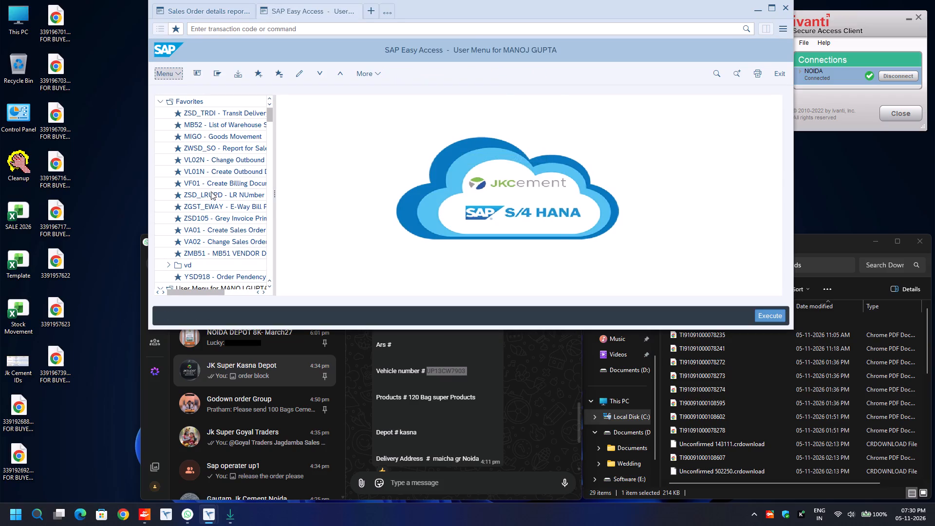
pyautogui.doubleClick(209, 206)
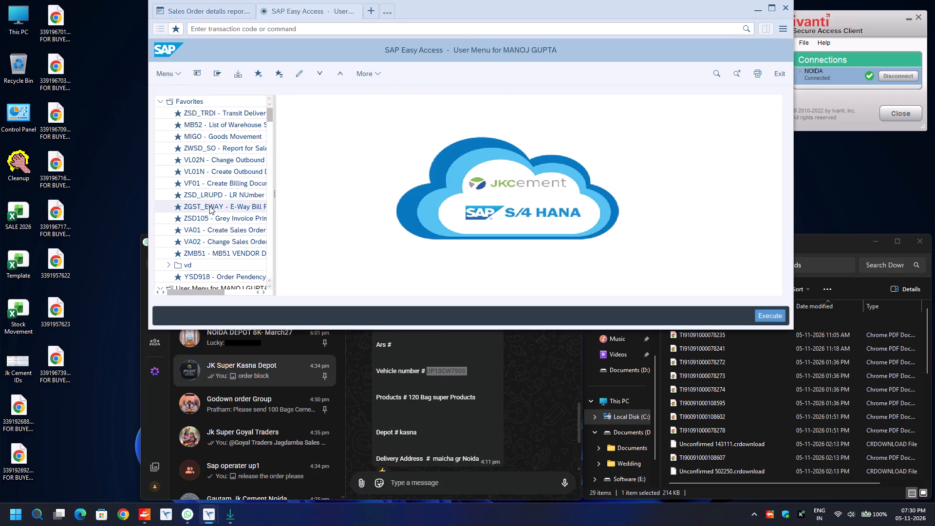
pyautogui.click(309, 132)
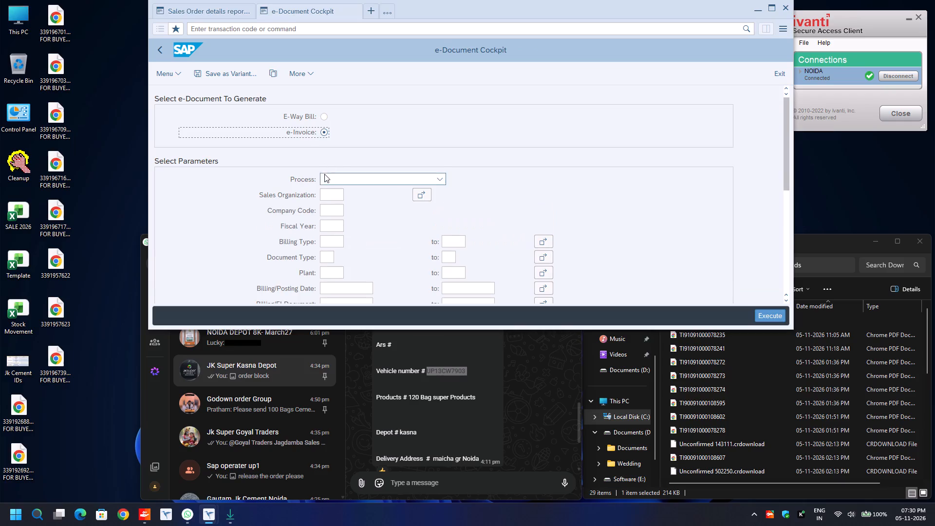
pyautogui.click(326, 177)
pyautogui.click(330, 191)
pyautogui.click(330, 191)
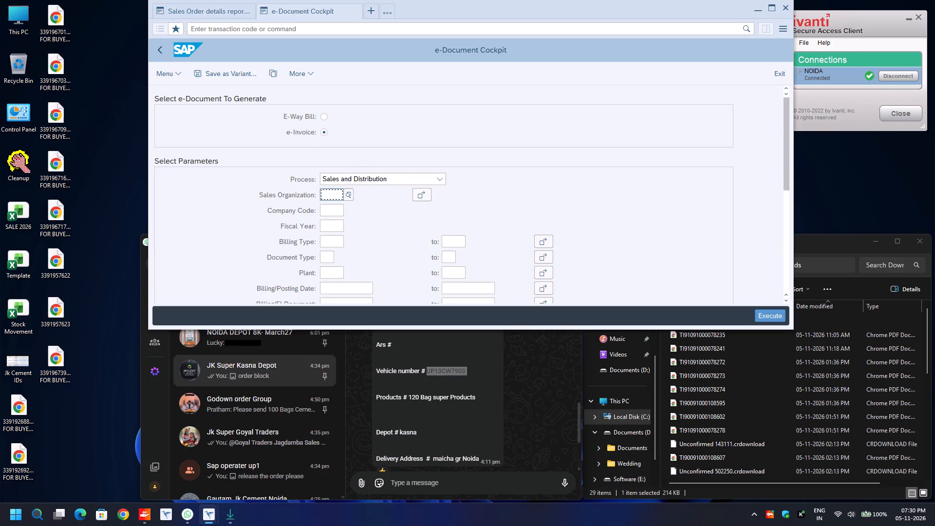
pyautogui.press('BackSpace')
pyautogui.press('Down')
pyautogui.press('Return')
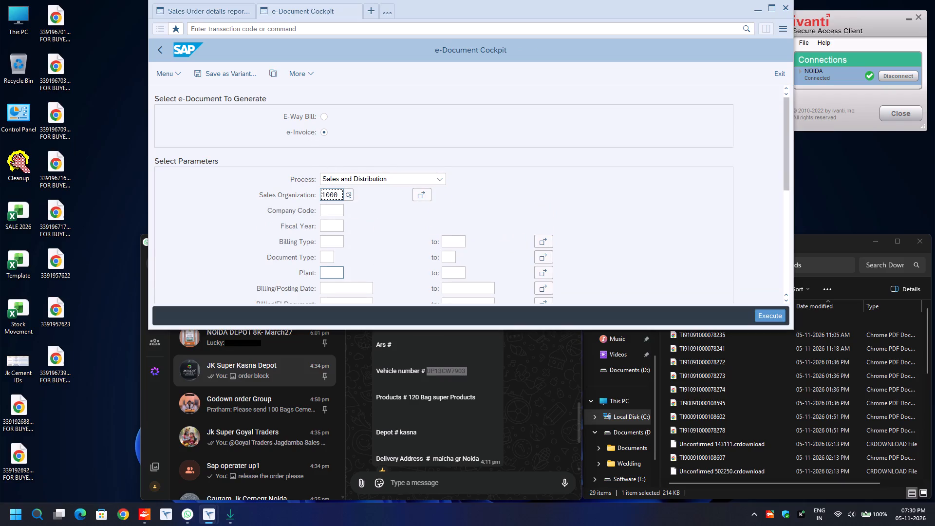
pyautogui.click(335, 272)
pyautogui.write('813')
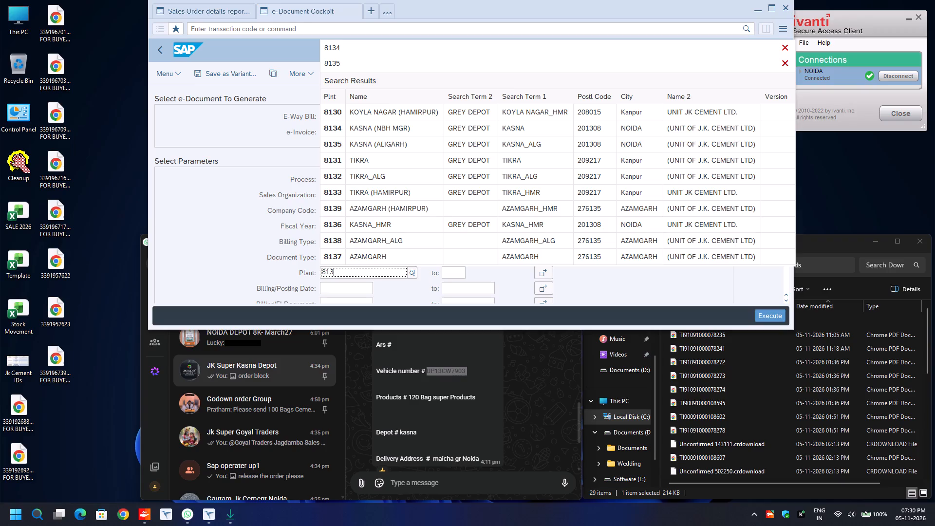
pyautogui.press('4')
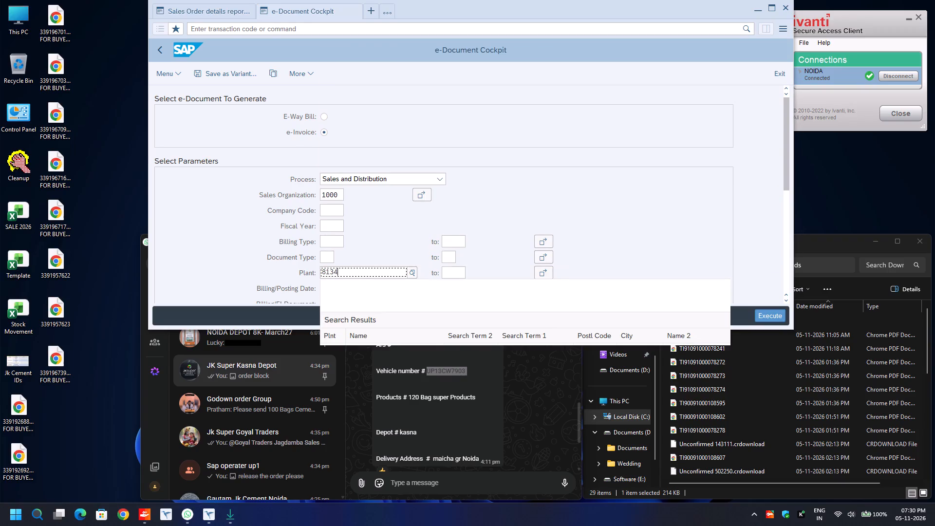
pyautogui.press('Return')
pyautogui.press('Down')
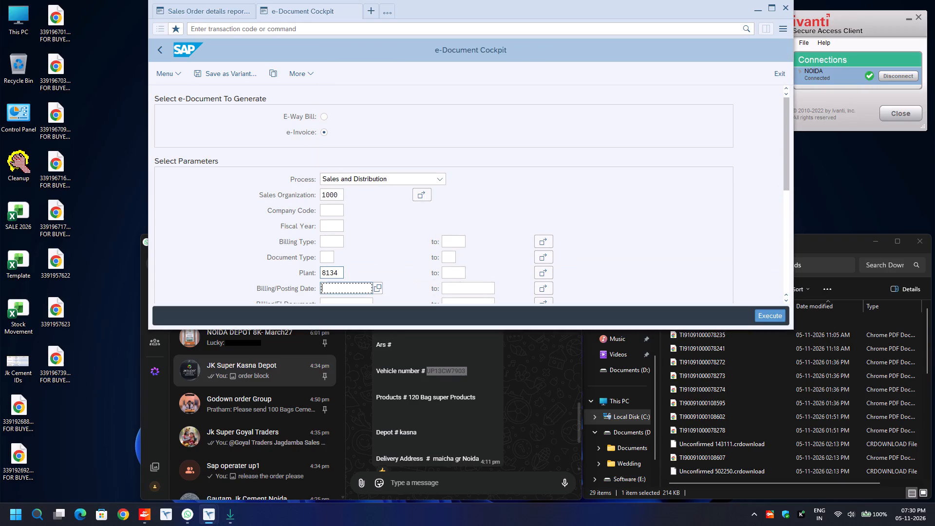
# Fill in the Billing/Posting Date from a previous entry and run the cockpit selection for e-Invoice with E-Way Bill.
pyautogui.press('Down')
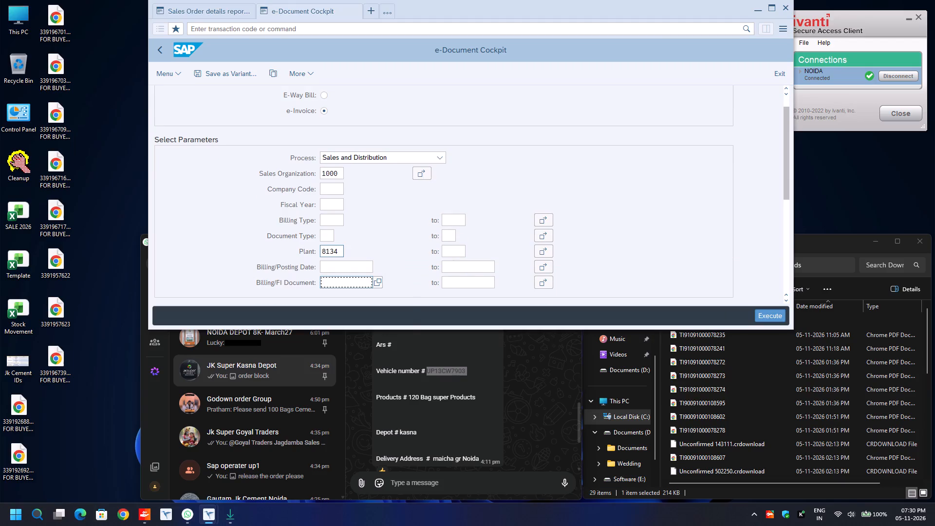
pyautogui.press('Up')
pyautogui.press('BackSpace')
pyautogui.press('Down')
pyautogui.press('Return')
pyautogui.scroll(-8, 335, 272)
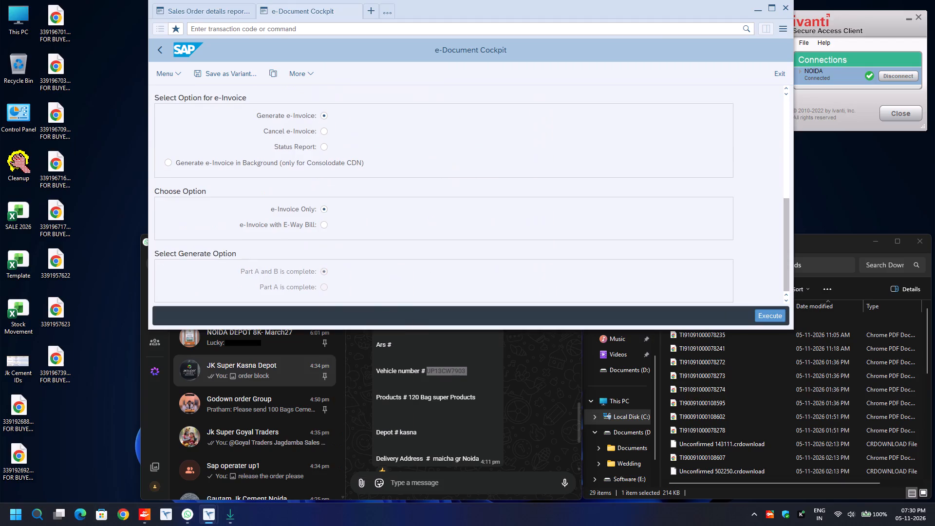
pyautogui.click(326, 225)
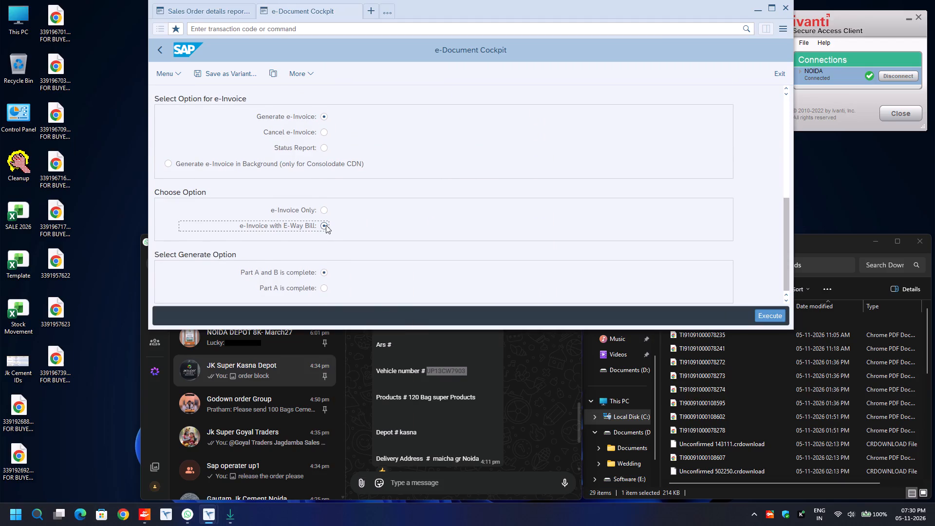
pyautogui.press('F8')
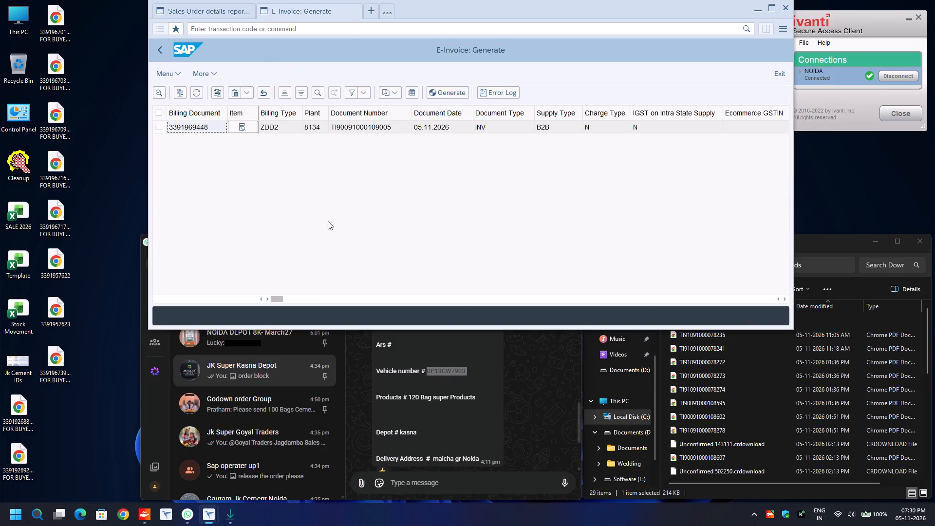
pyautogui.click(161, 115)
pyautogui.scroll(-8, 398, 214)
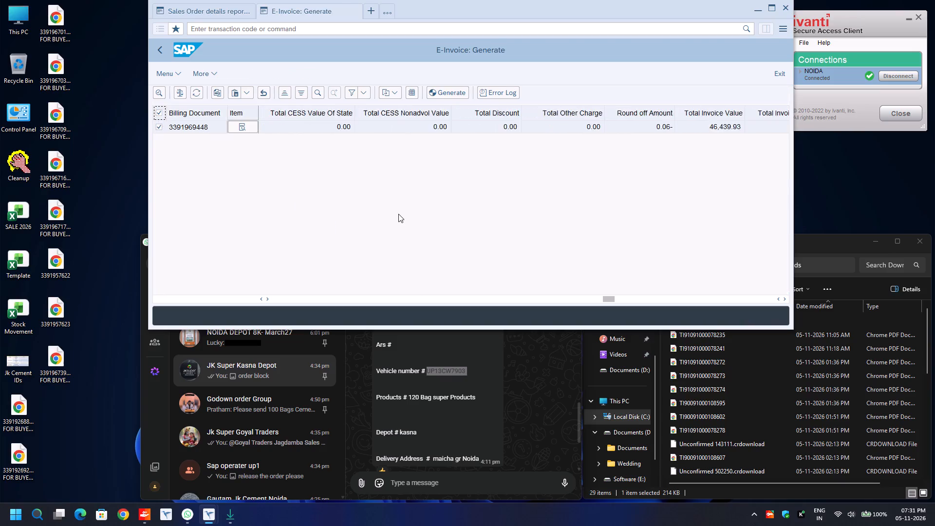
pyautogui.scroll(-5, 398, 214)
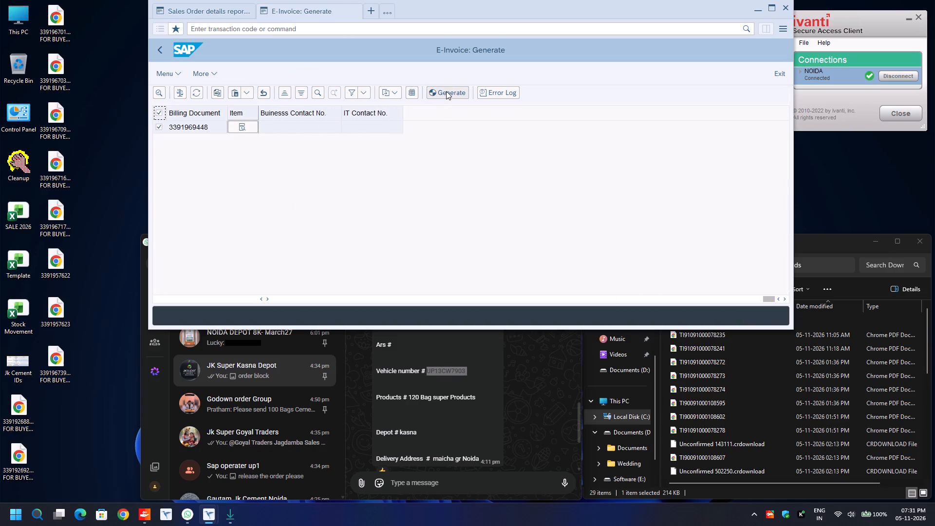
pyautogui.click(446, 89)
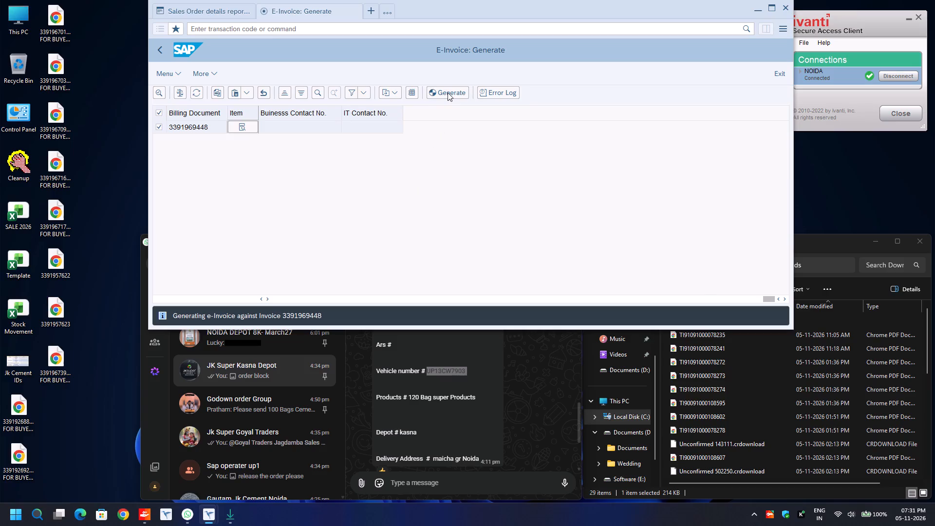
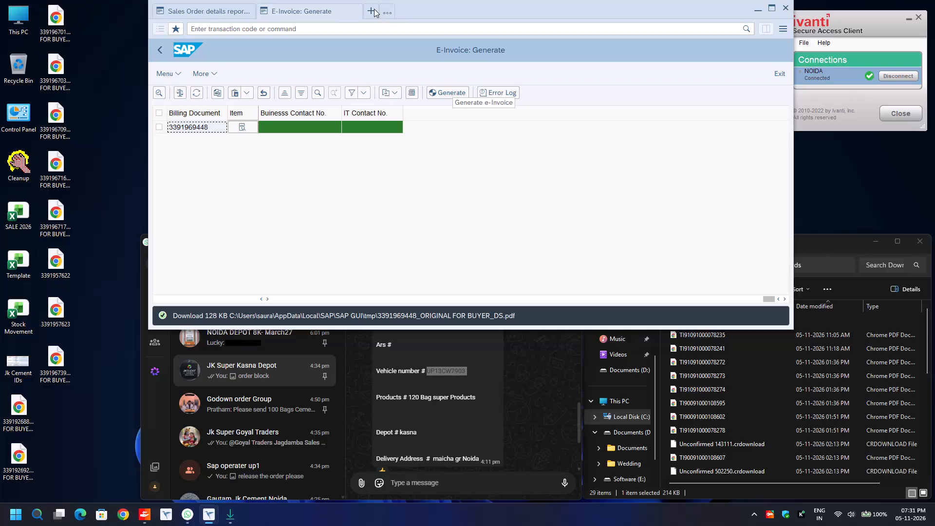
pyautogui.click(374, 9)
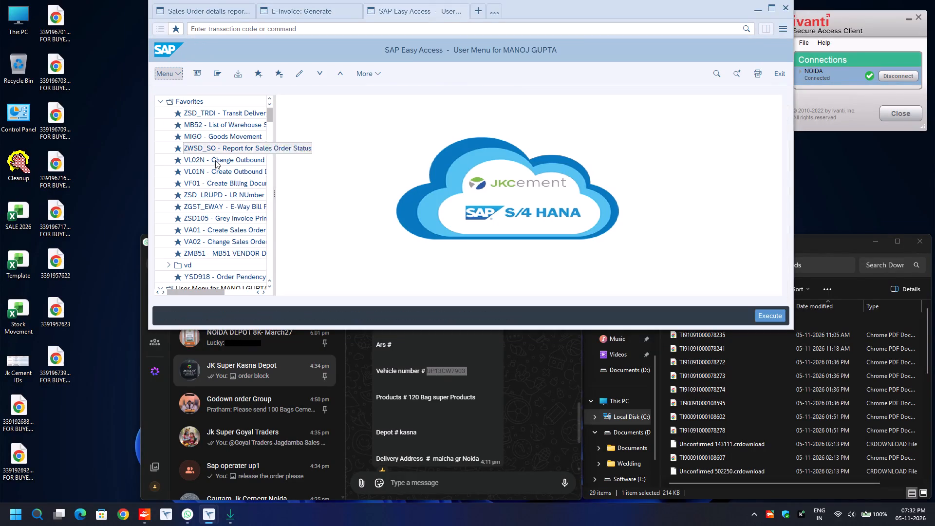
pyautogui.doubleClick(210, 221)
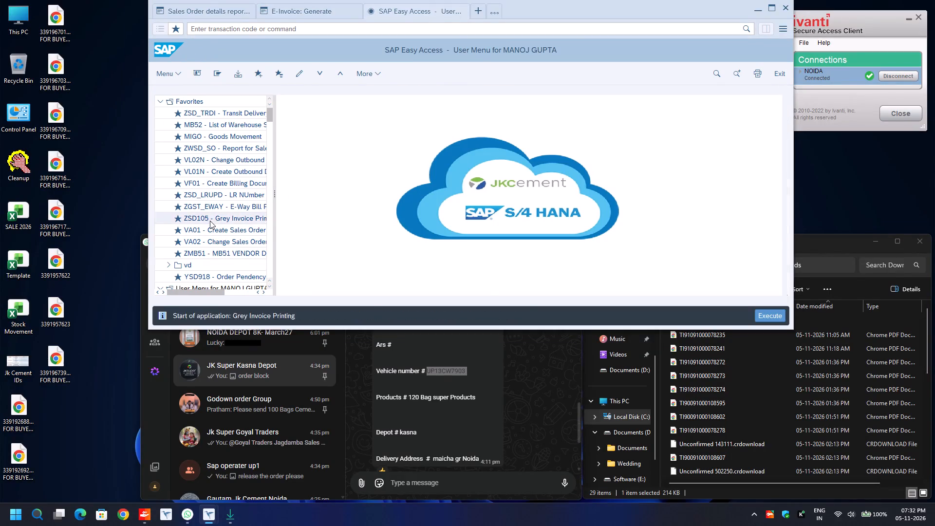
pyautogui.hotkey('ctrl', 'v')
# Run the sales invoice output with A4 Page Print, Digitally Signed and Add New Signature enabled and the signature option set to Download.
pyautogui.scroll(-12, 210, 221)
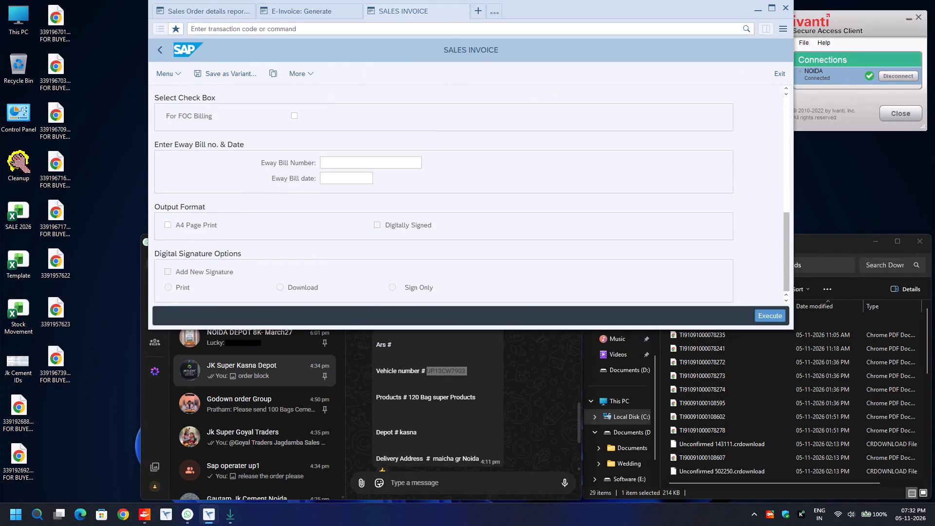
pyautogui.click(169, 228)
pyautogui.press('Tab')
pyautogui.press('space')
pyautogui.press('Tab')
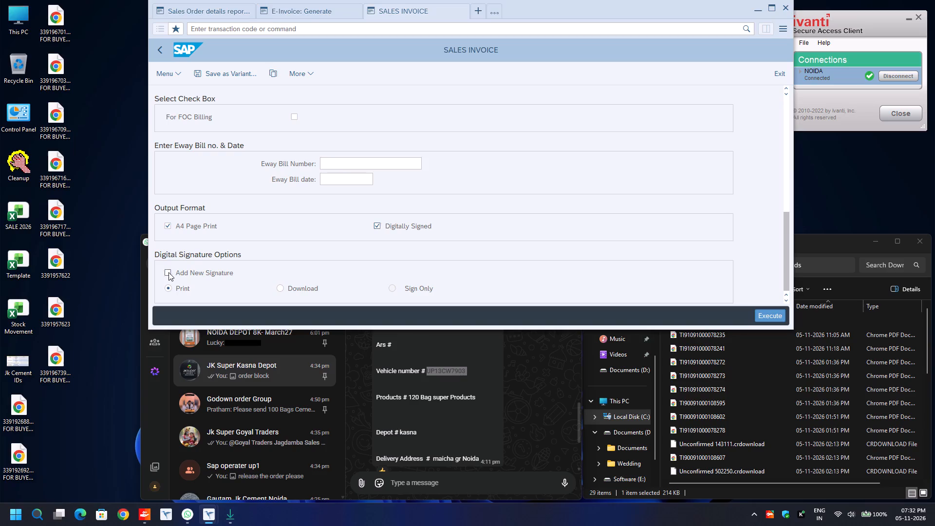
pyautogui.press('space')
pyautogui.press('Tab')
pyautogui.press('Right')
pyautogui.press('F8')
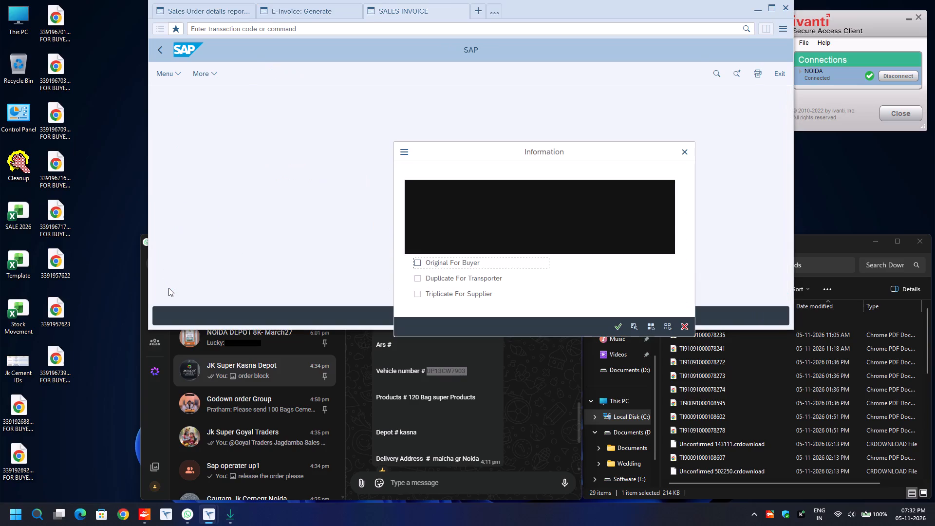
# Choose the Original For Buyer copy and confirm the invoice output.
pyautogui.press('space')
pyautogui.press('Return')
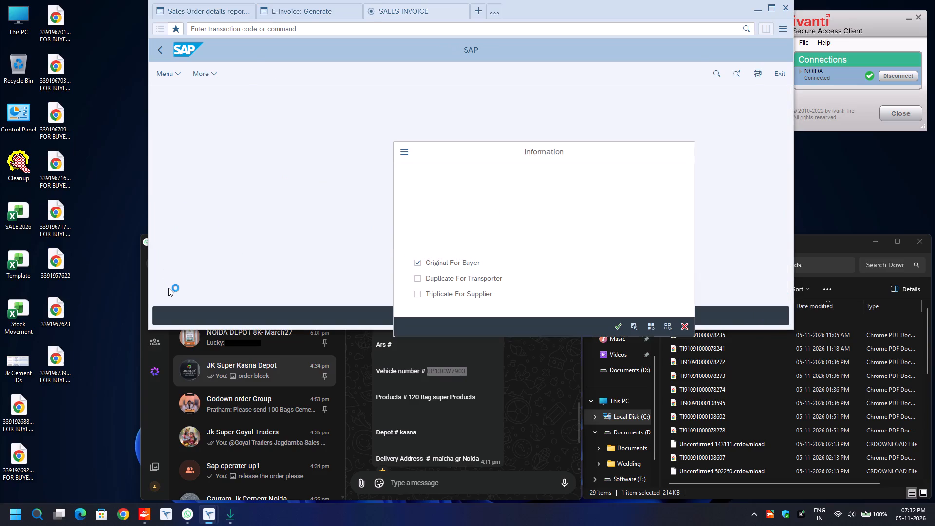
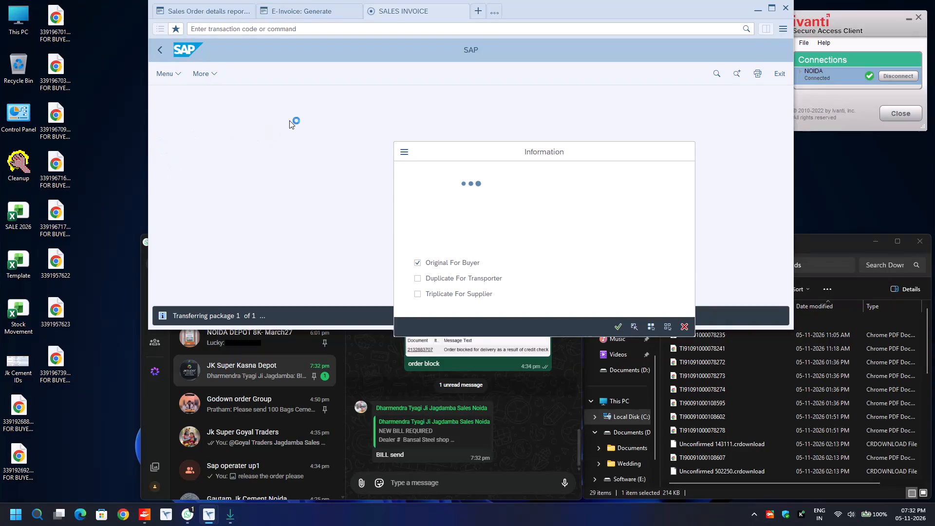
pyautogui.click(294, 9)
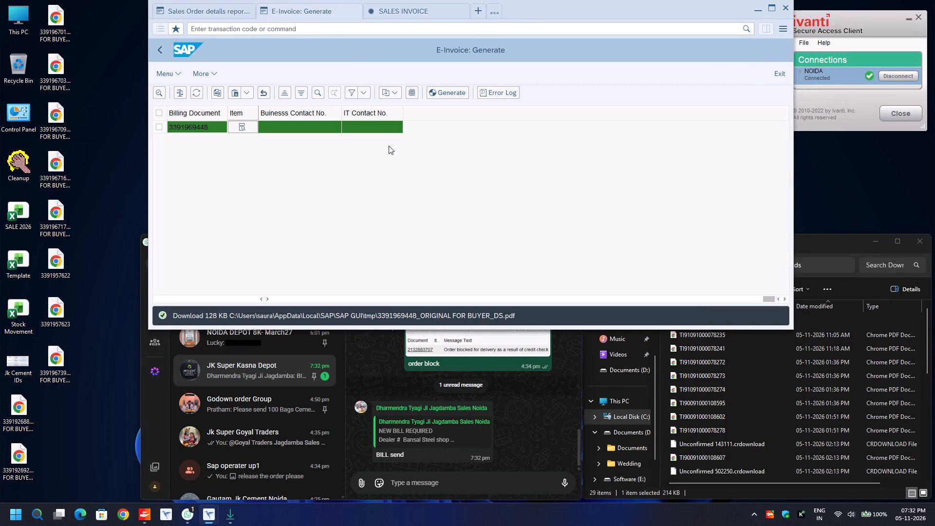
pyautogui.scroll(1, 389, 146)
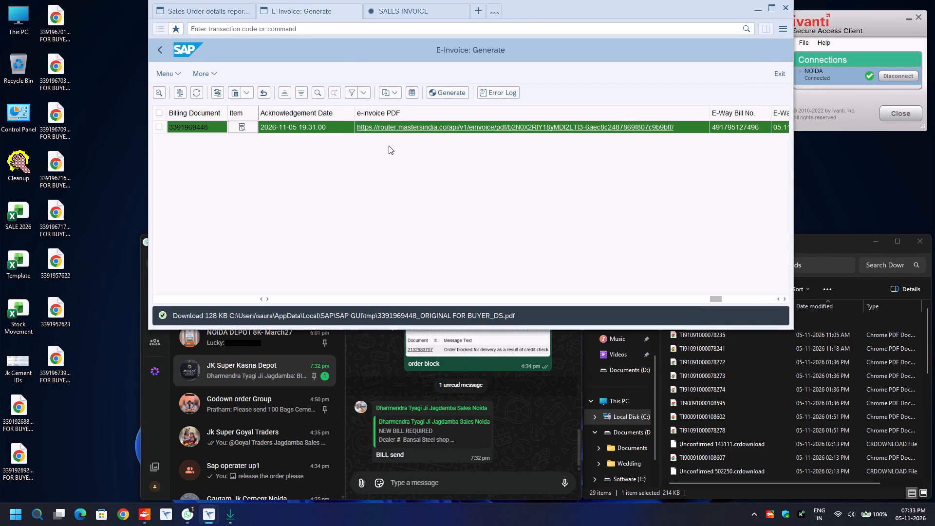
pyautogui.scroll(-1, 389, 146)
pyautogui.scroll(1, 389, 146)
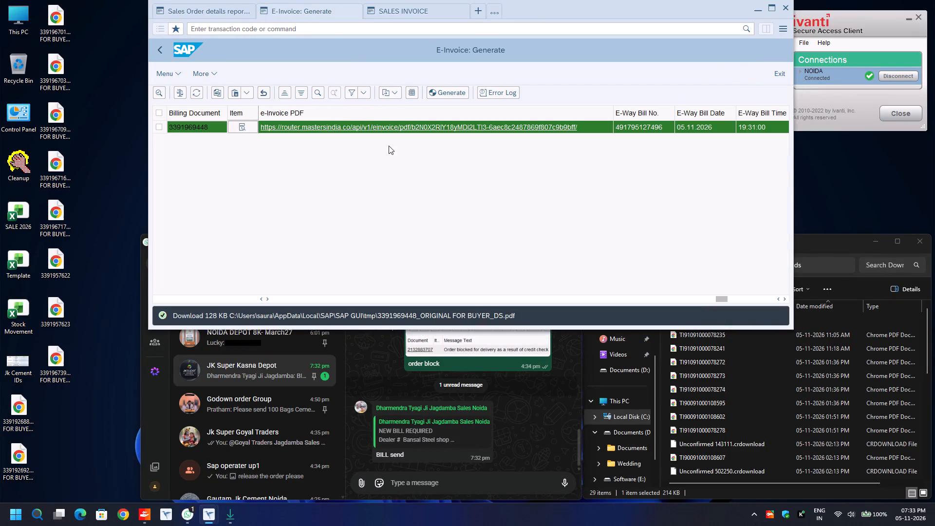
pyautogui.scroll(-1, 389, 146)
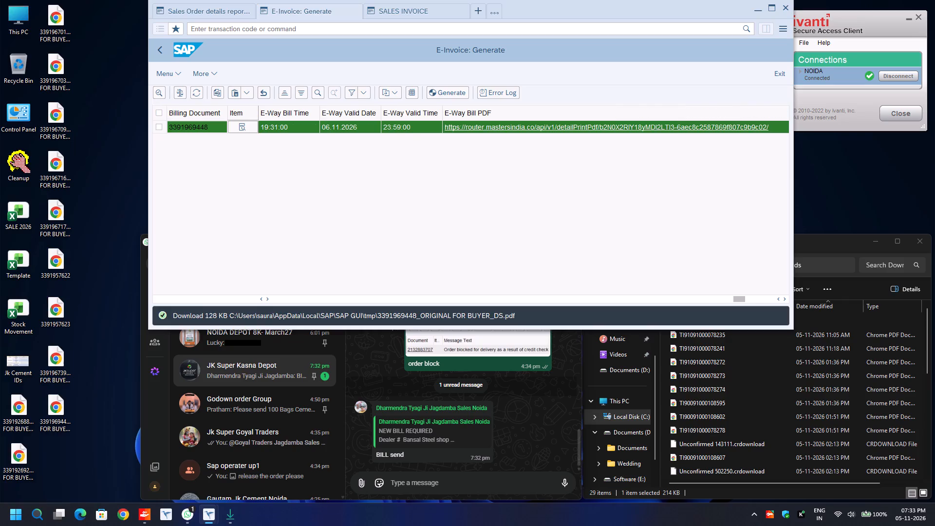
pyautogui.click(470, 127)
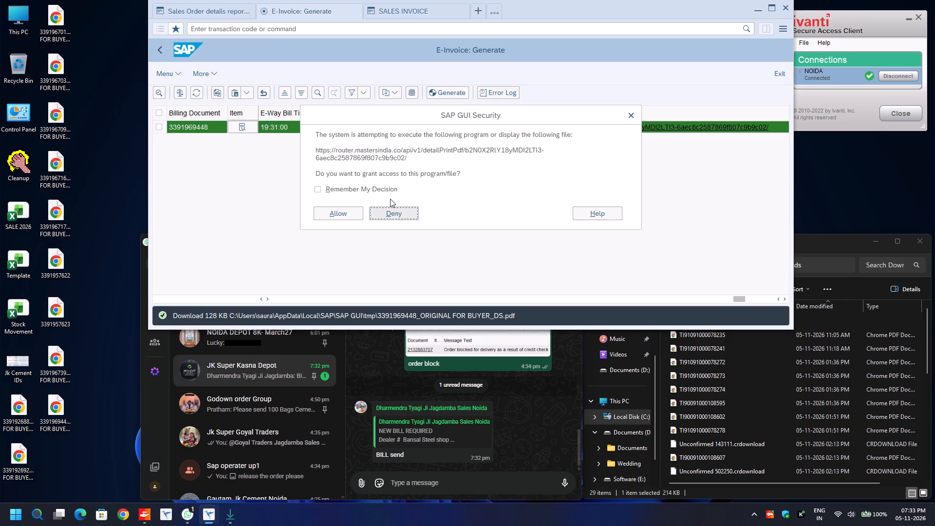